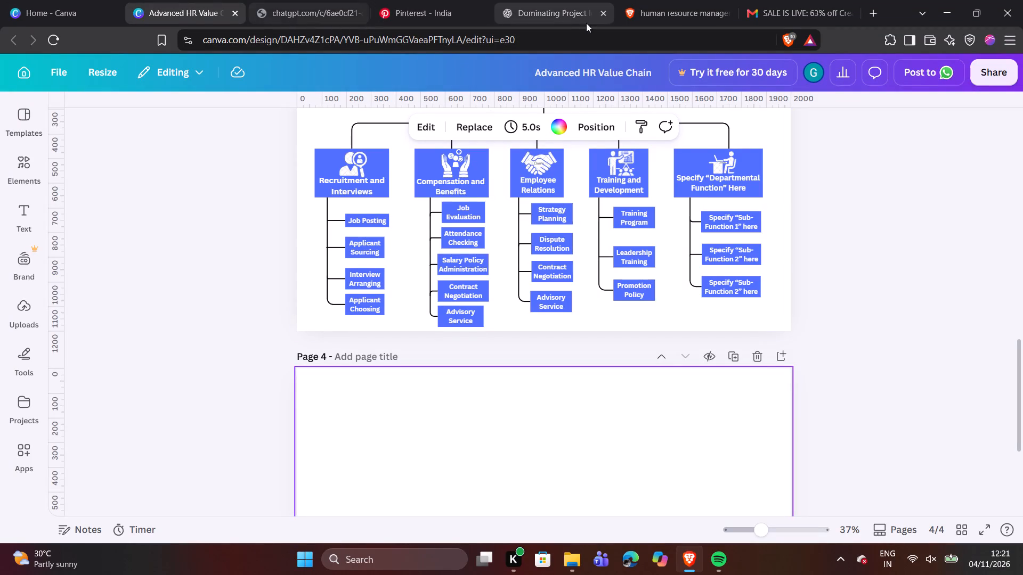
Browse the human resource management diagram image results and open the pinterest.com Human Resource Management System circle diagram.
left_click(645, 3)
scroll(816, 250, "down", 4)
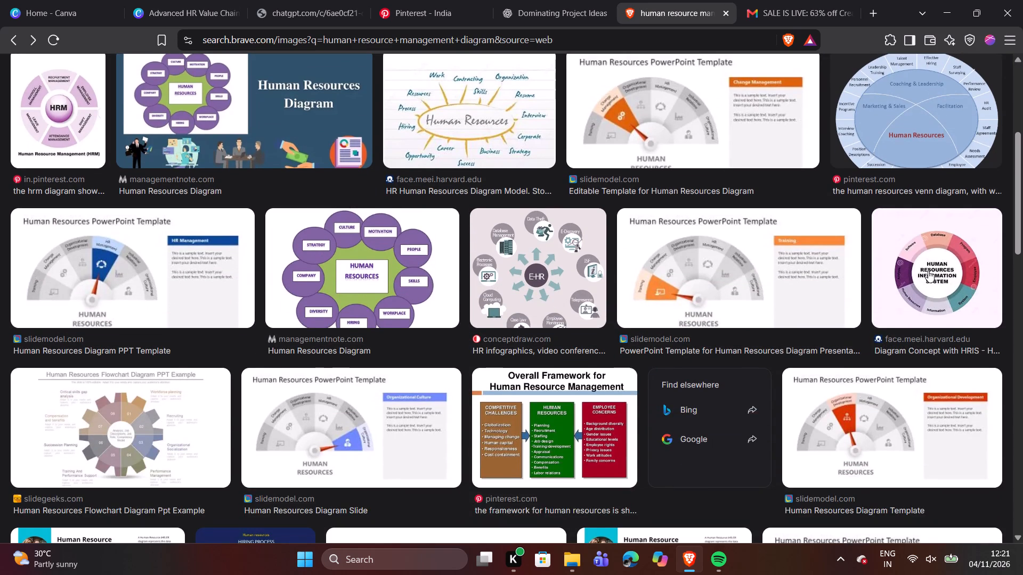
scroll(928, 270, "down", 4)
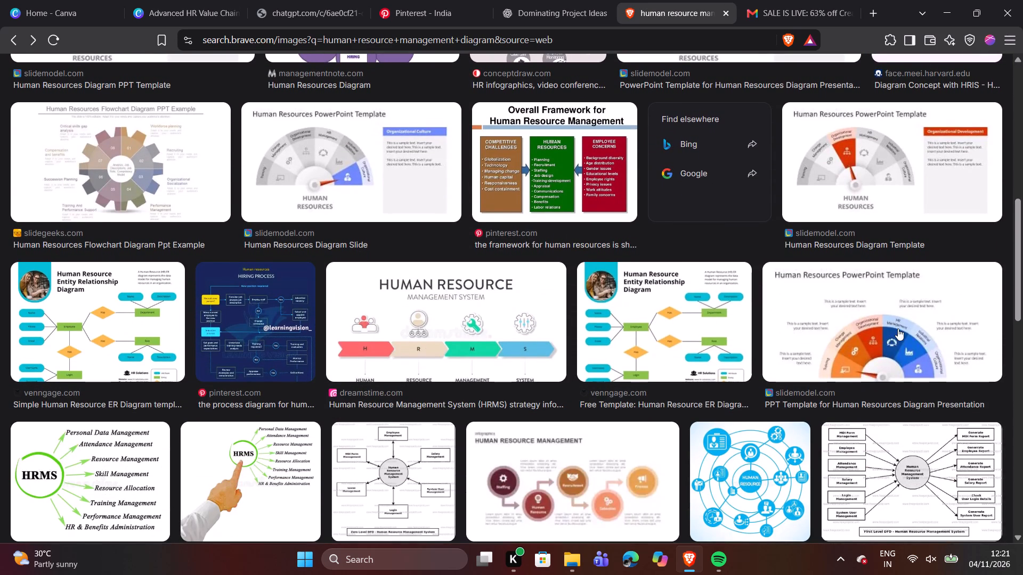
scroll(898, 328, "down", 6)
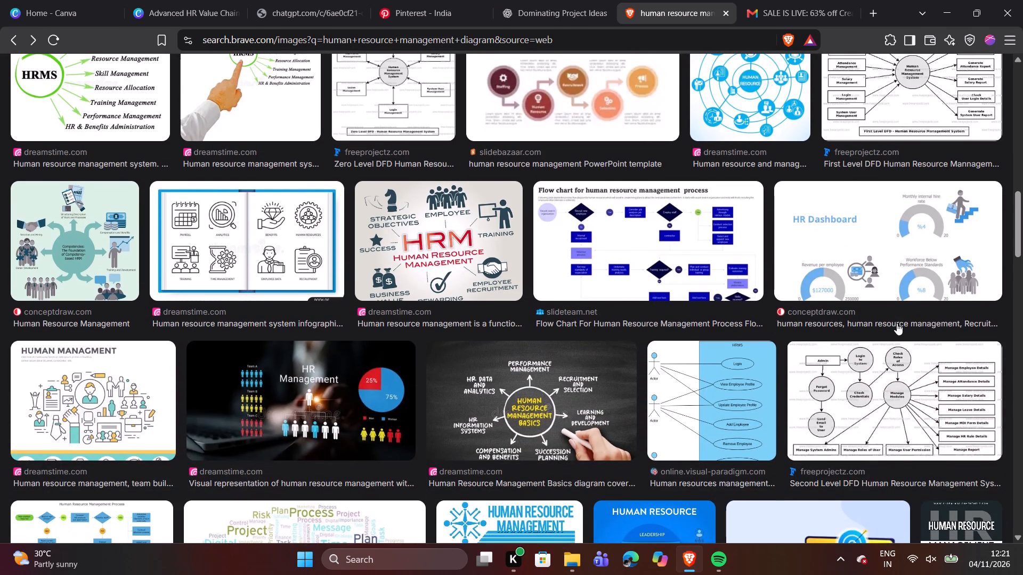
scroll(898, 322, "down", 5)
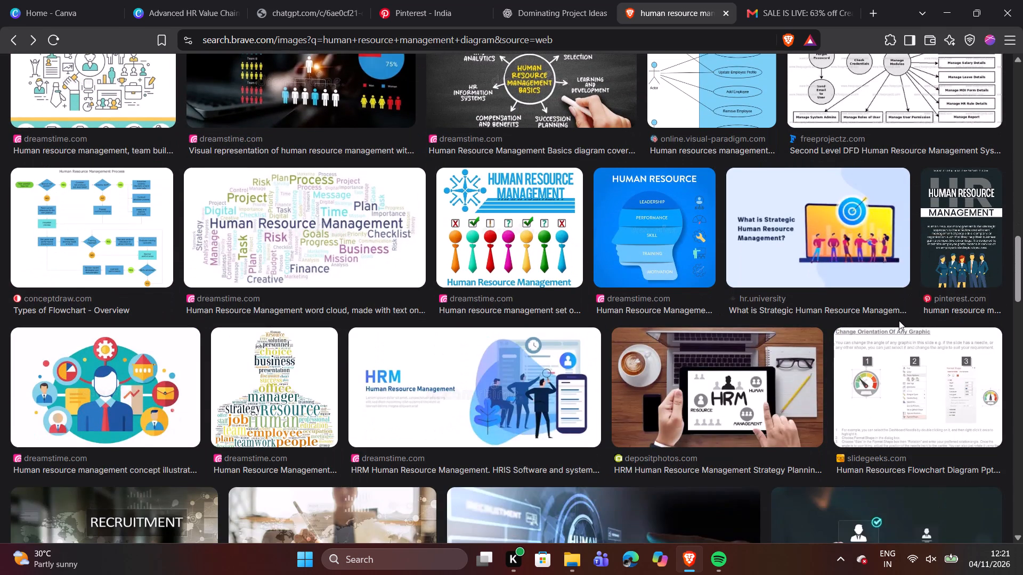
scroll(900, 321, "down", 5)
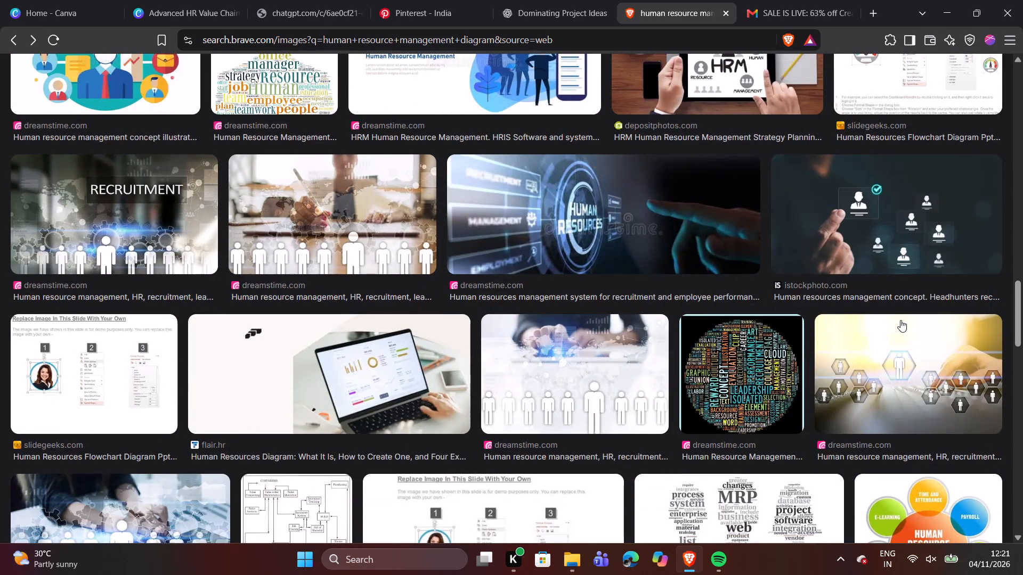
scroll(900, 319, "down", 6)
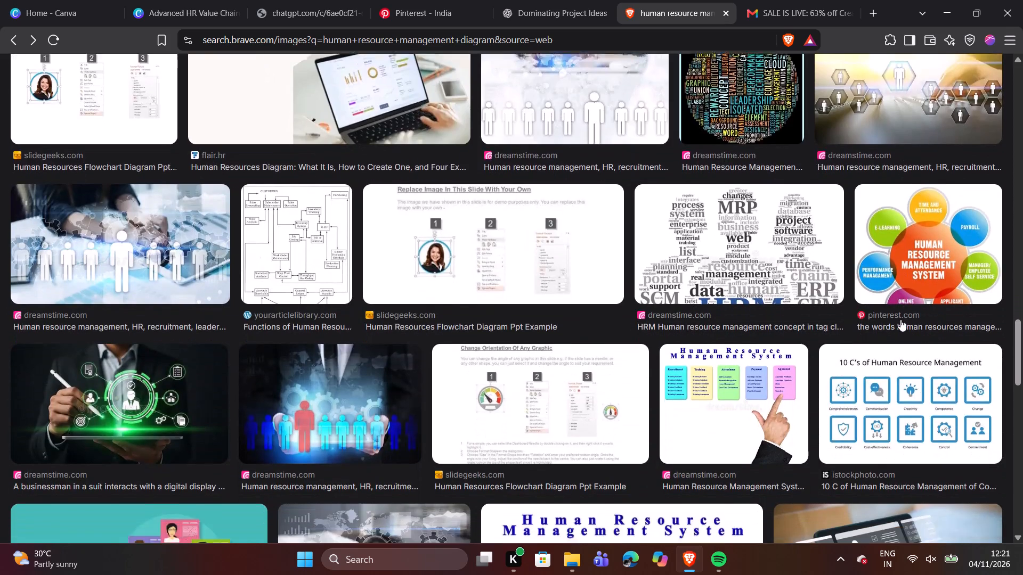
scroll(900, 319, "down", 1)
scroll(900, 319, "up", 1)
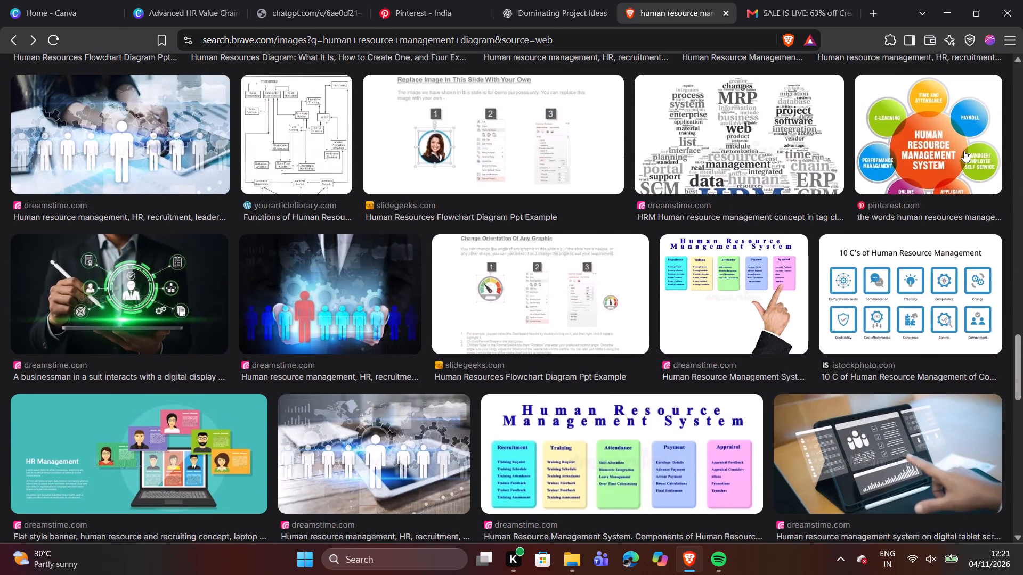
left_click(905, 136)
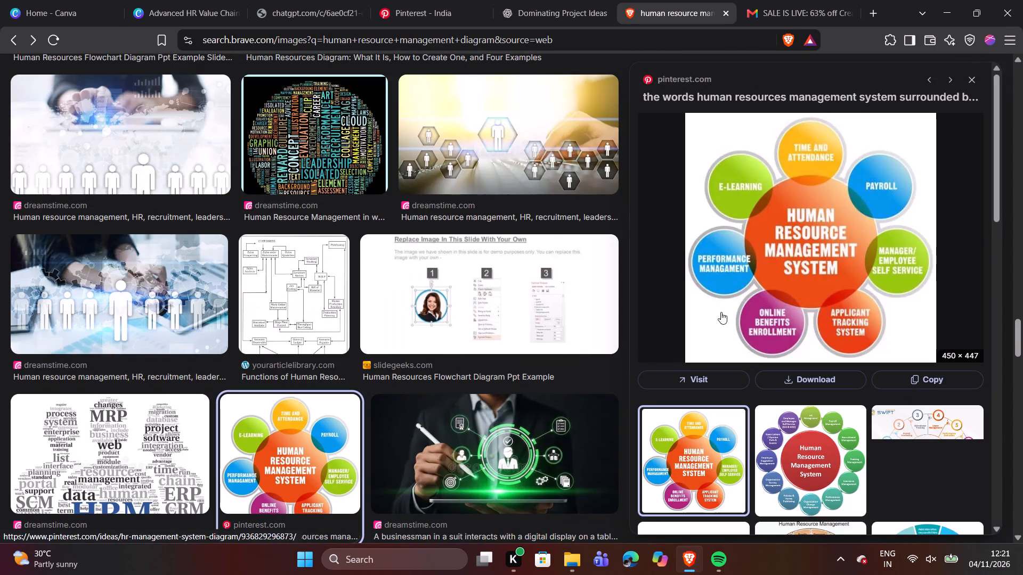
Switch to Word by launching it from the installed productivity apps.
left_click(307, 566)
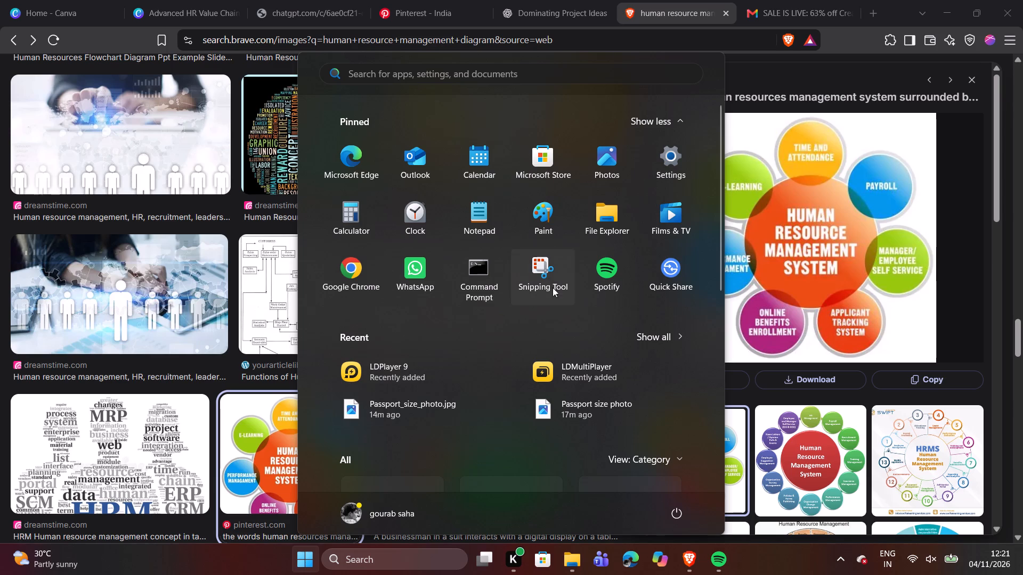
scroll(577, 282, "down", 5)
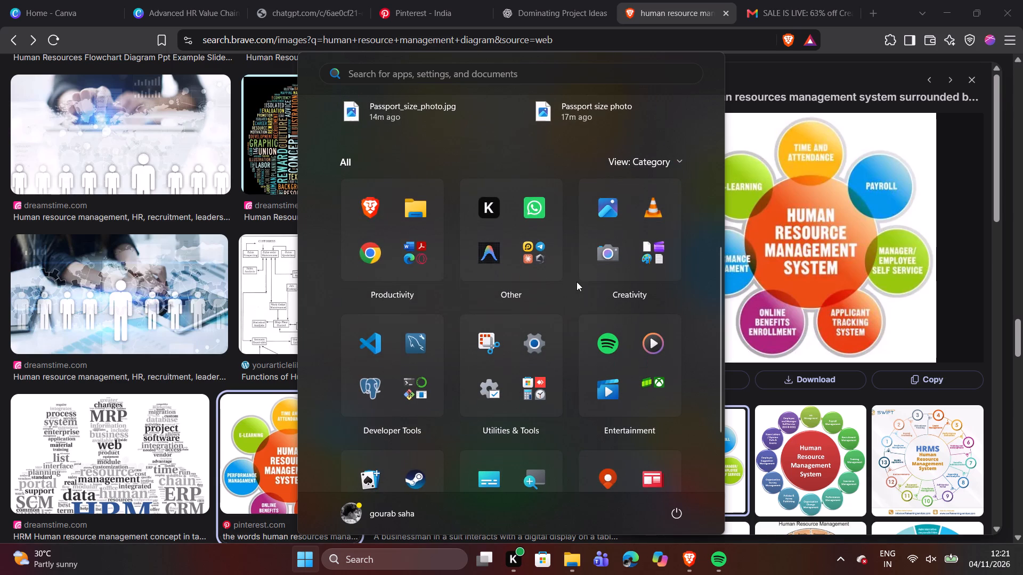
left_click(411, 264)
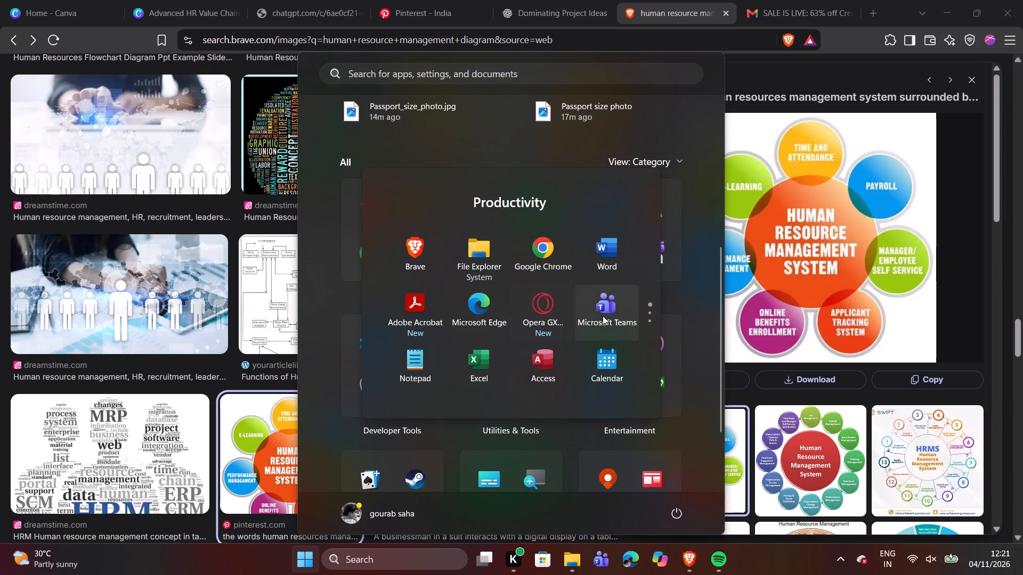
left_click(594, 236)
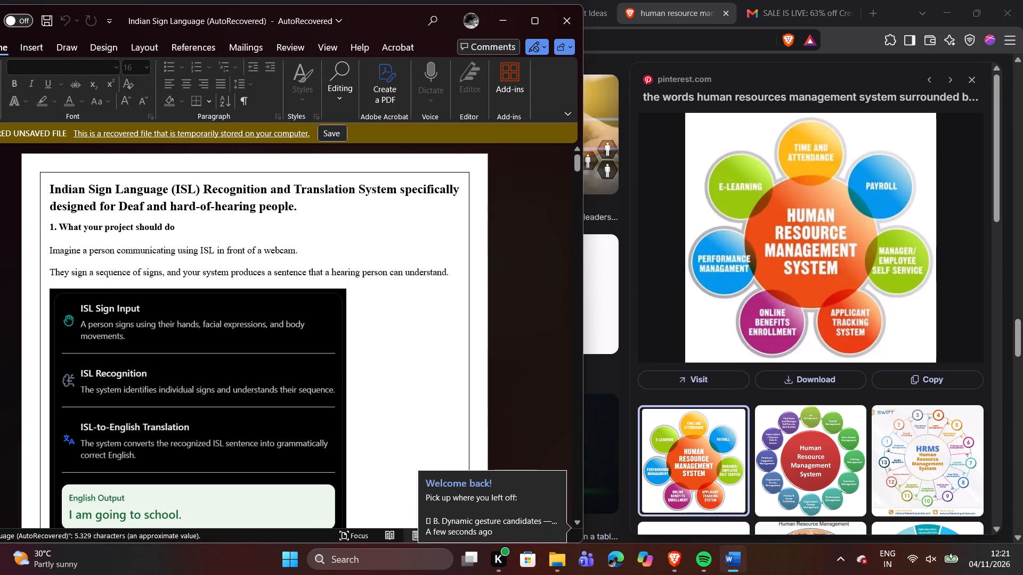
Save the recovered Indian Sign Language document.
left_click(329, 143)
left_click(334, 134)
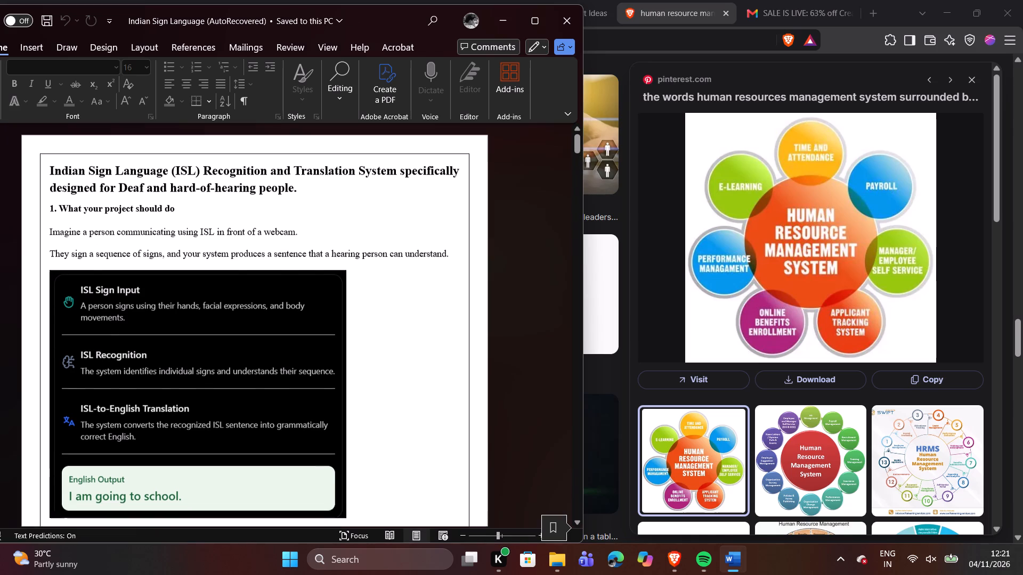
Delete the Functional Org Chart for Human Resource Department picture at the end of the document.
scroll(444, 224, "down", 20)
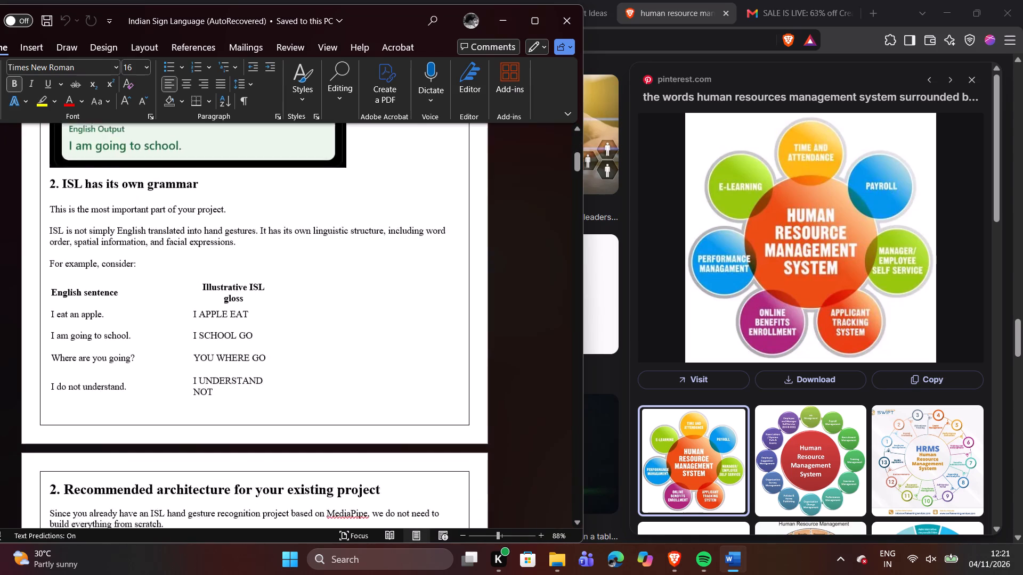
scroll(448, 224, "down", 16)
left_click_drag(577, 196, 587, 307)
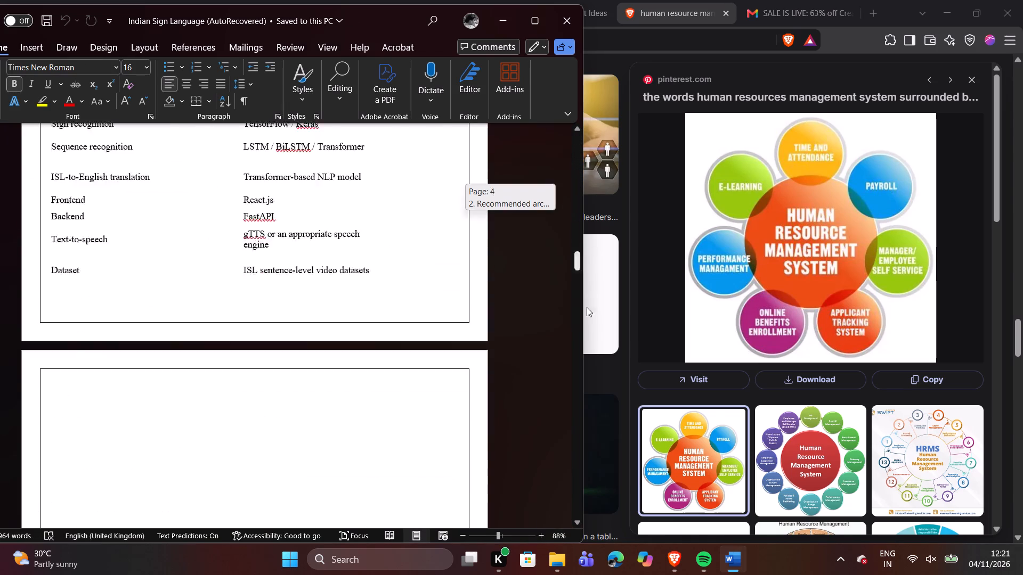
left_click_drag(587, 307, 580, 503)
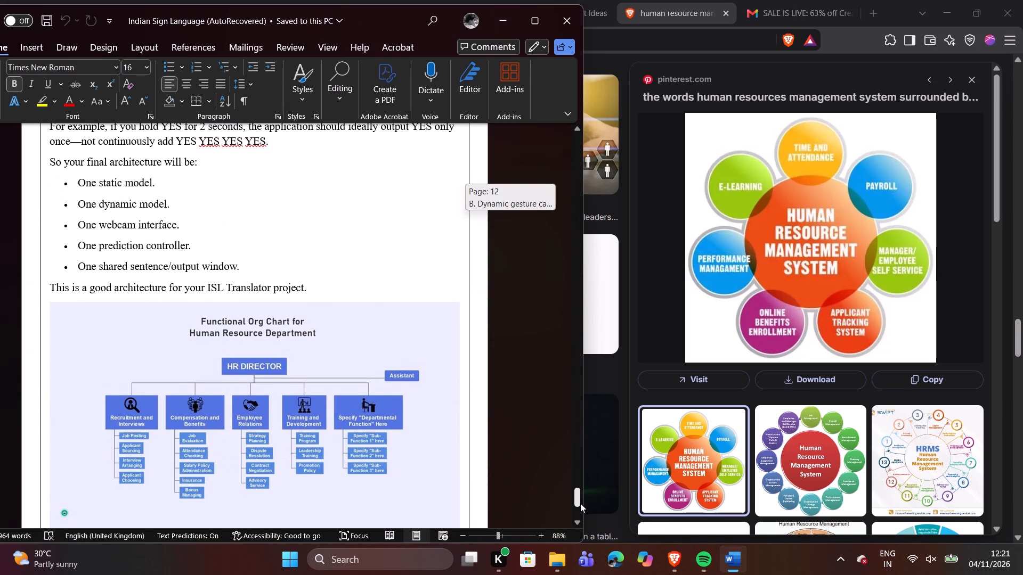
left_click_drag(580, 503, 583, 520)
scroll(359, 322, "up", 2)
left_click(327, 292)
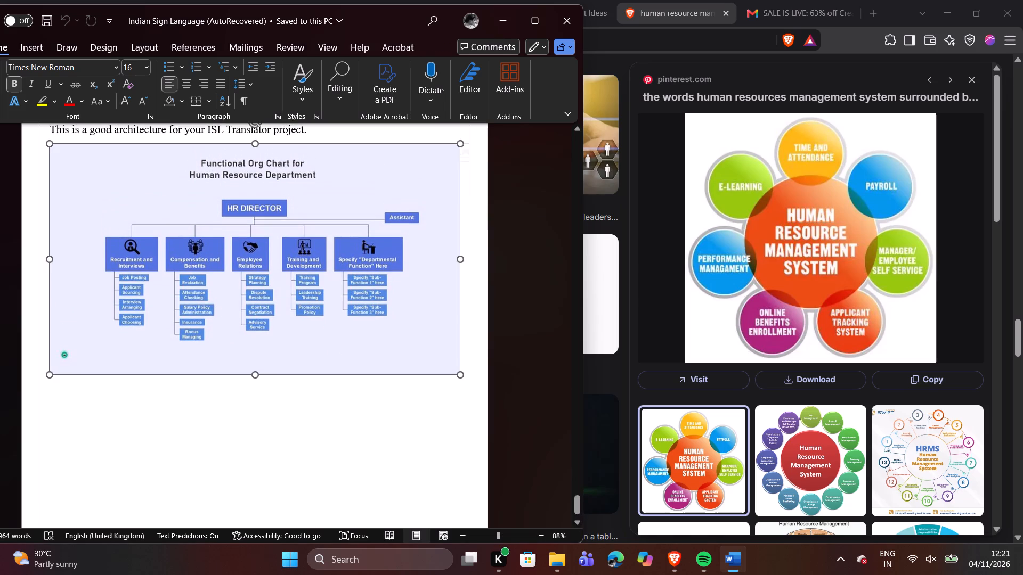
key("BackSpace")
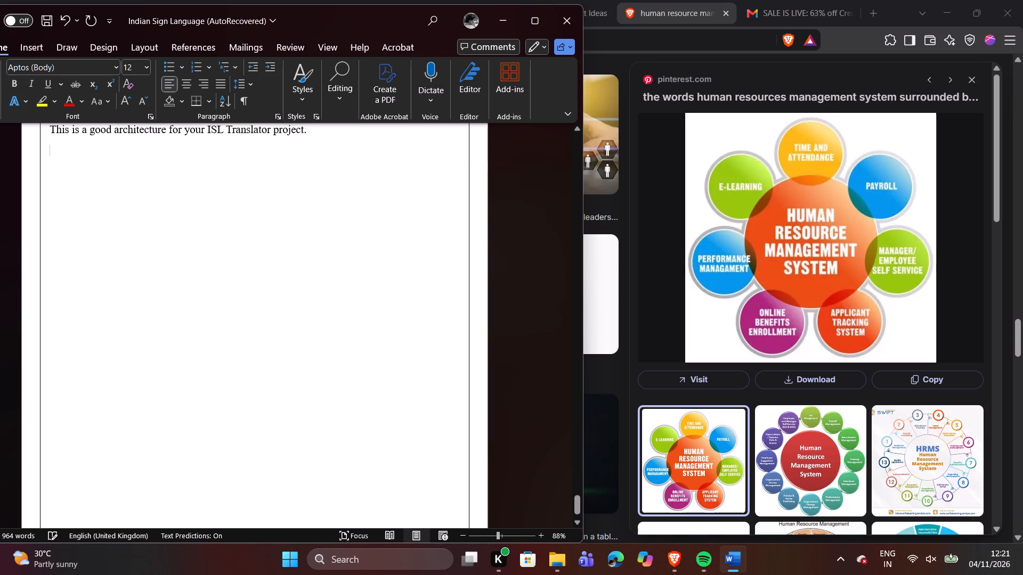
Copy the enlarged Human Resource Management System circle diagram image from the browser preview.
right_click(766, 217)
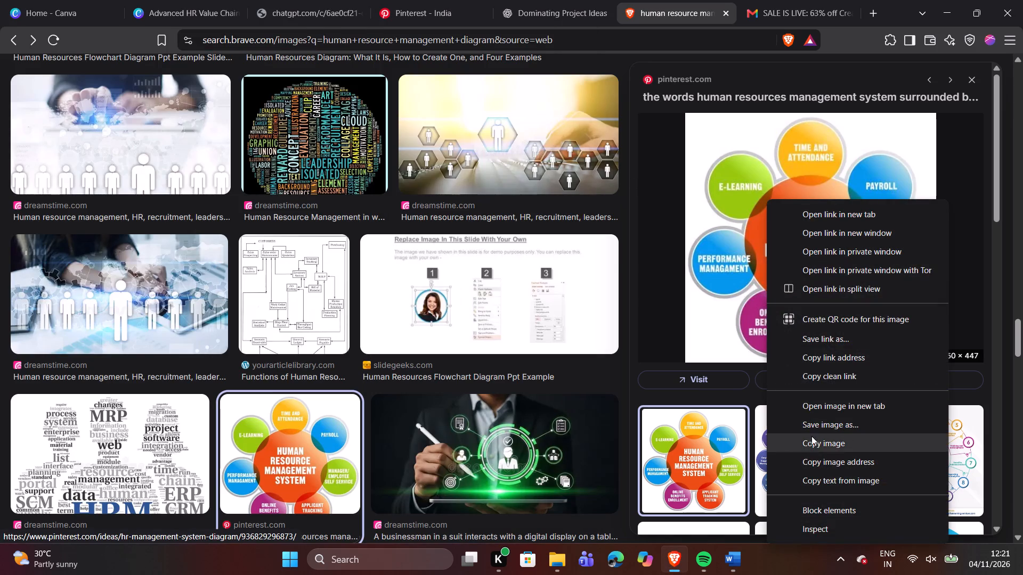
left_click(813, 442)
Arrange Word and the browser side by side, with Word narrowed to a little over a third of the screen.
left_click(734, 552)
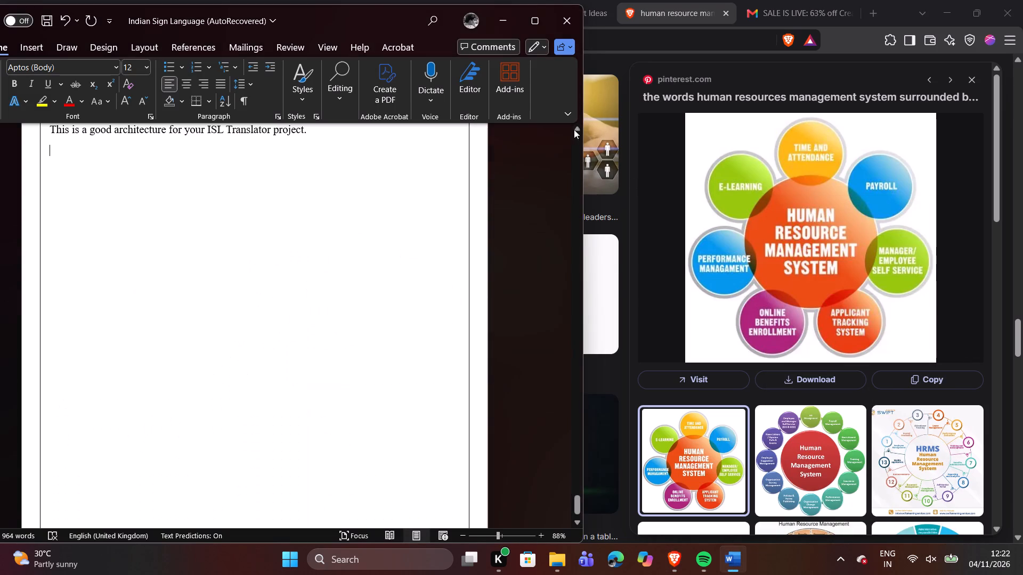
left_click(511, 53)
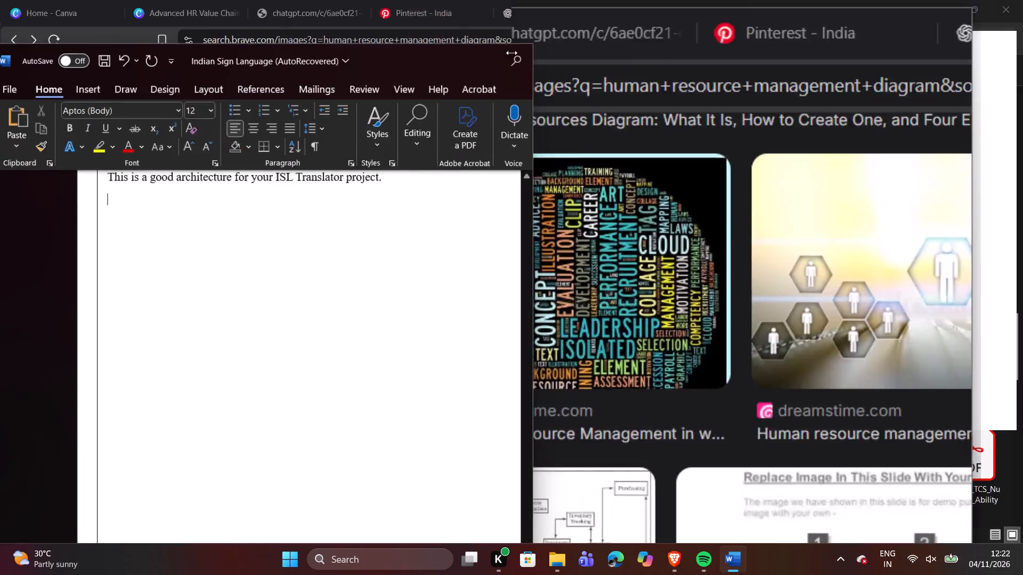
left_click_drag(515, 185, 422, 200)
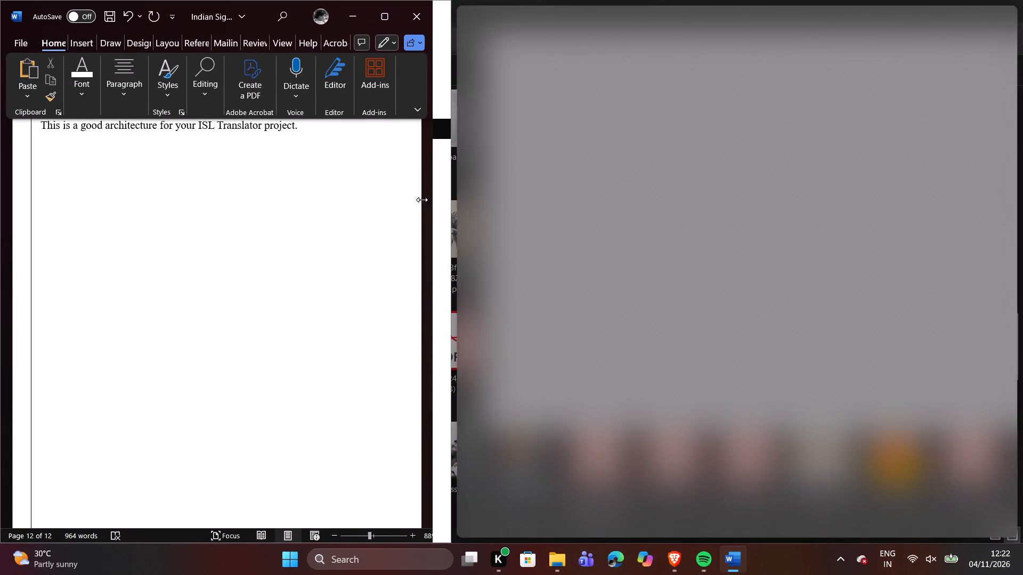
left_click_drag(422, 200, 394, 200)
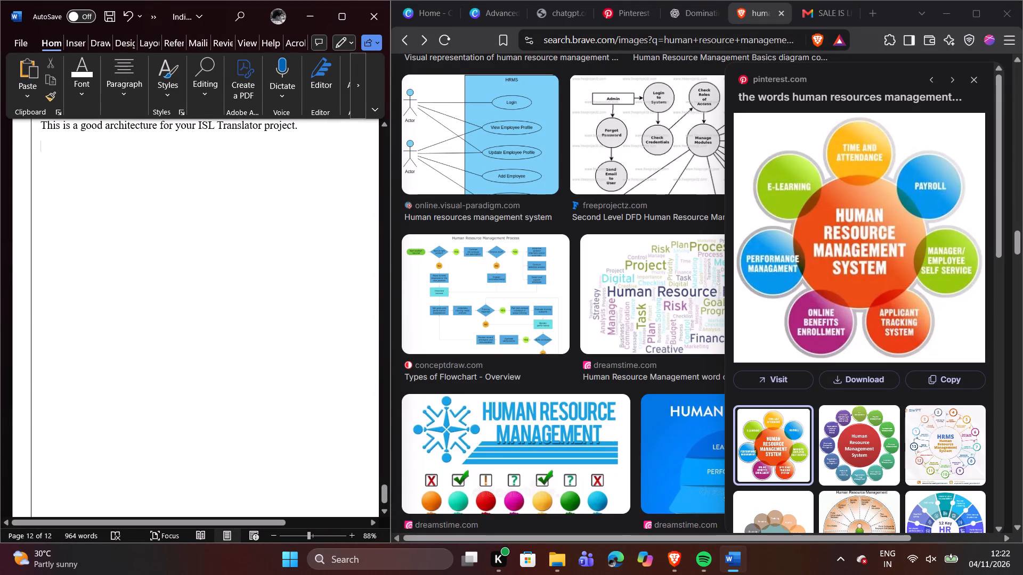
Paste the copied diagram below the document's last line, keeping source formatting.
right_click(44, 150)
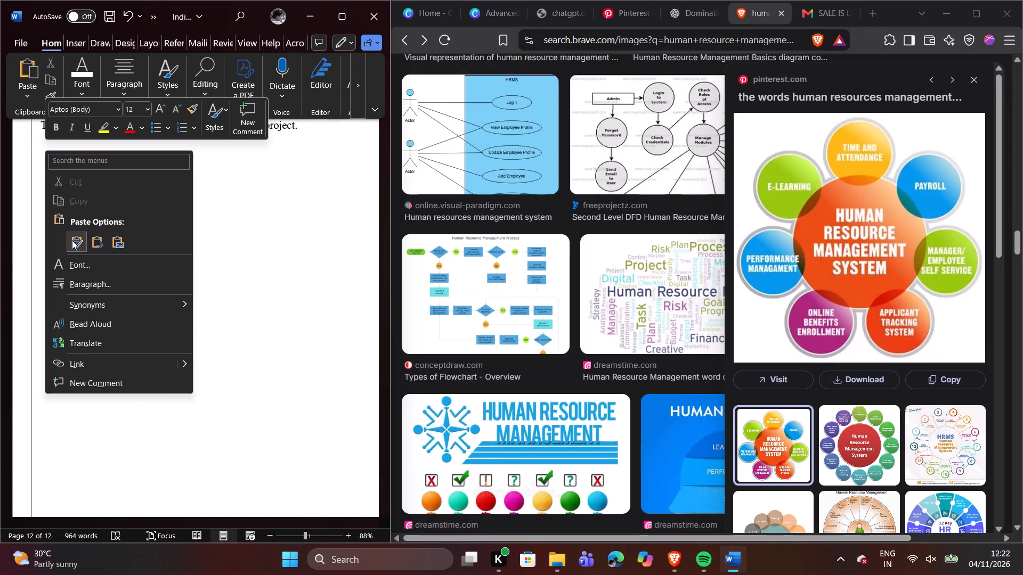
left_click(77, 242)
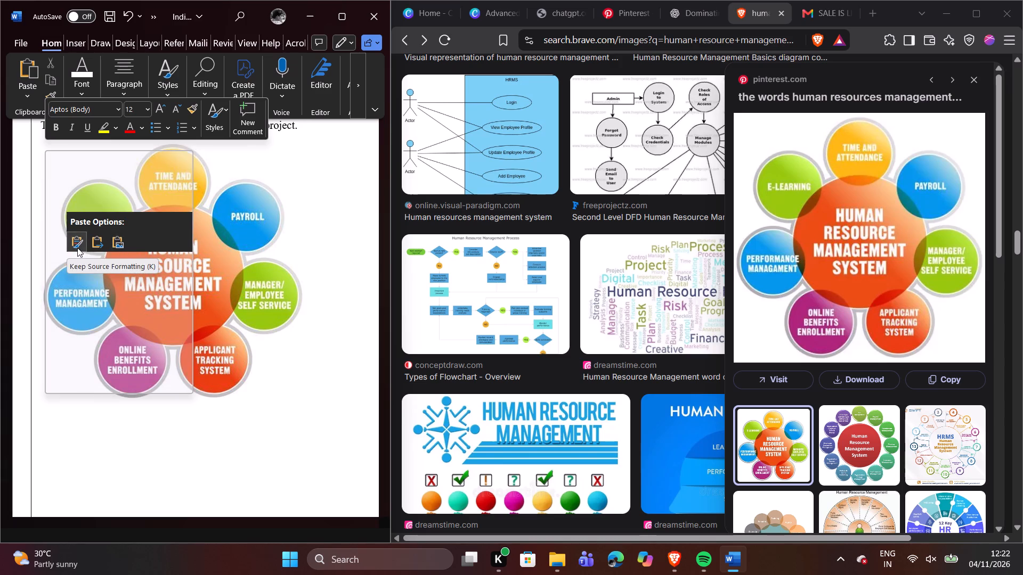
left_click(77, 248)
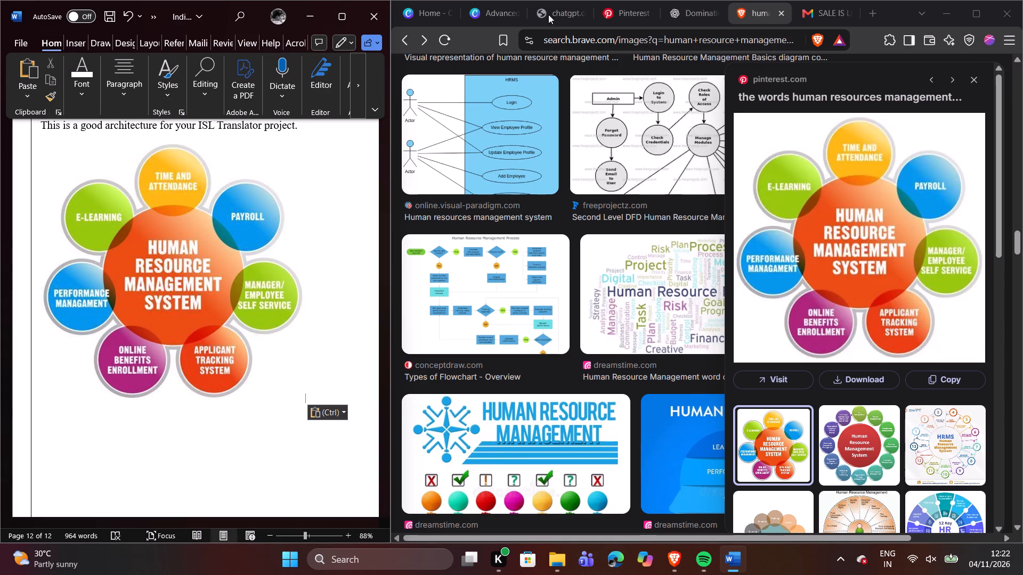
In the Advanced HR Value Chain Canva design, search elements for circle and add two solid circle shapes to blank page 4.
left_click(488, 14)
scroll(743, 277, "down", 5)
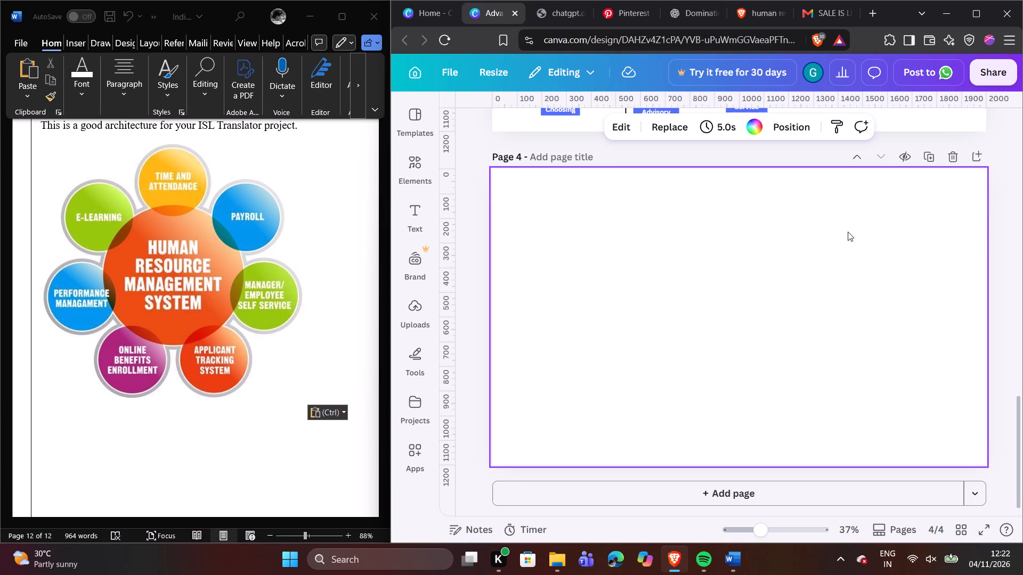
left_click(413, 158)
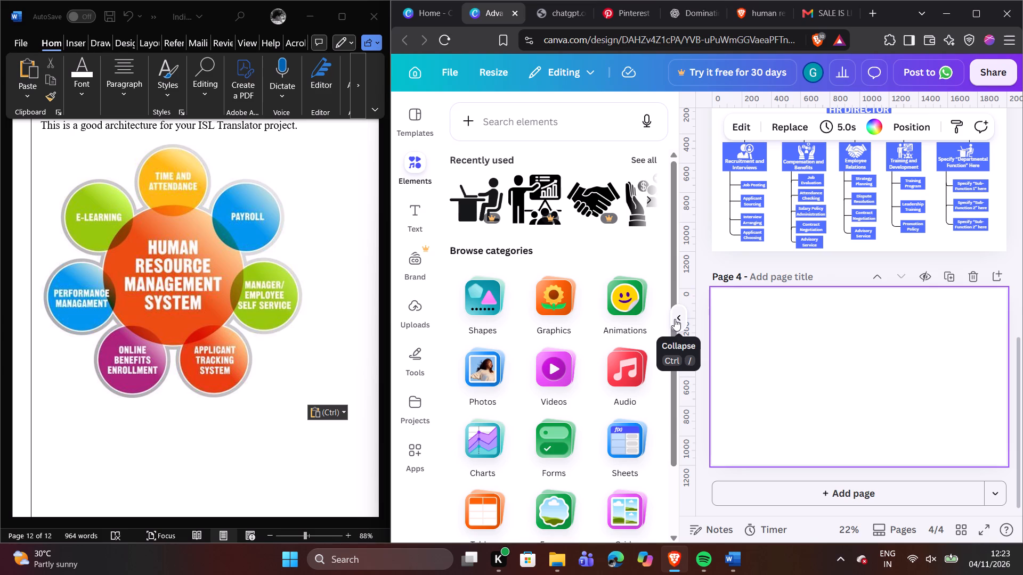
left_click(675, 319)
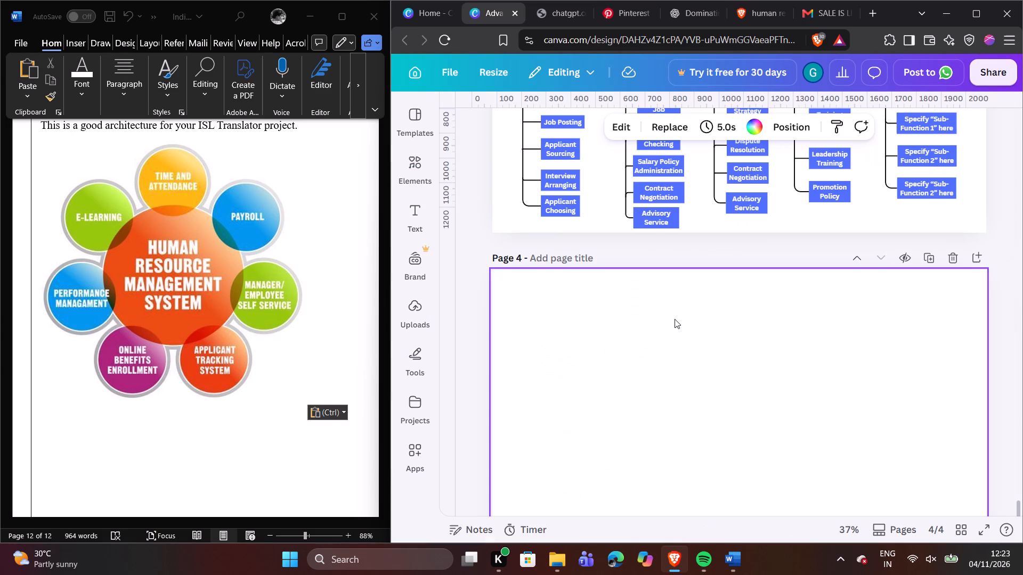
left_click(420, 167)
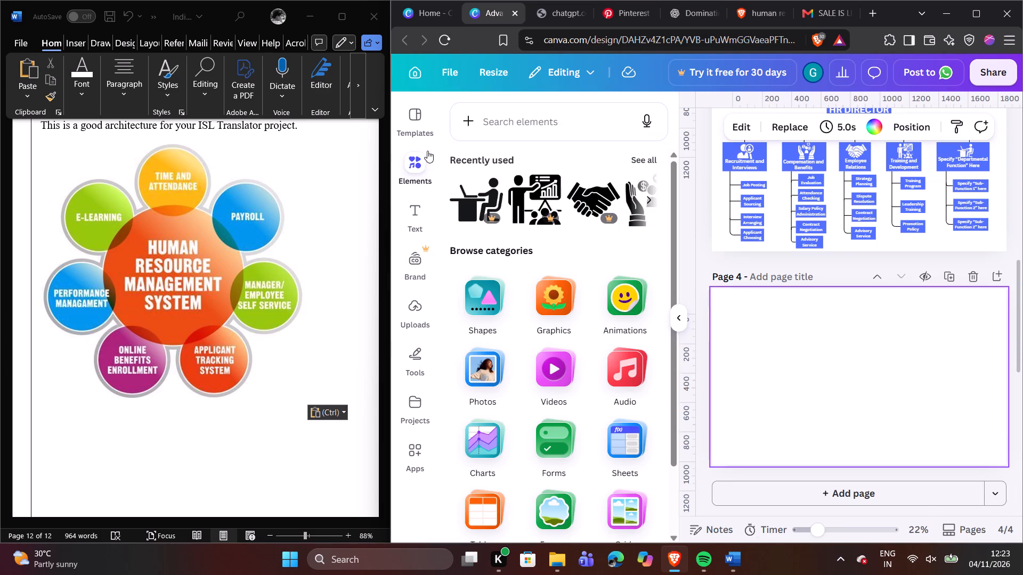
left_click(501, 126)
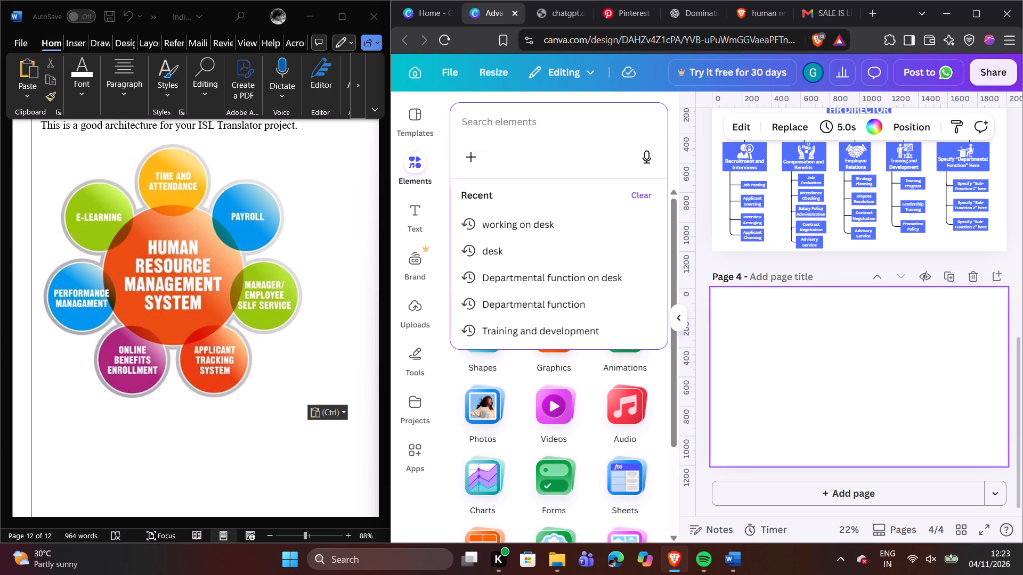
type("circle")
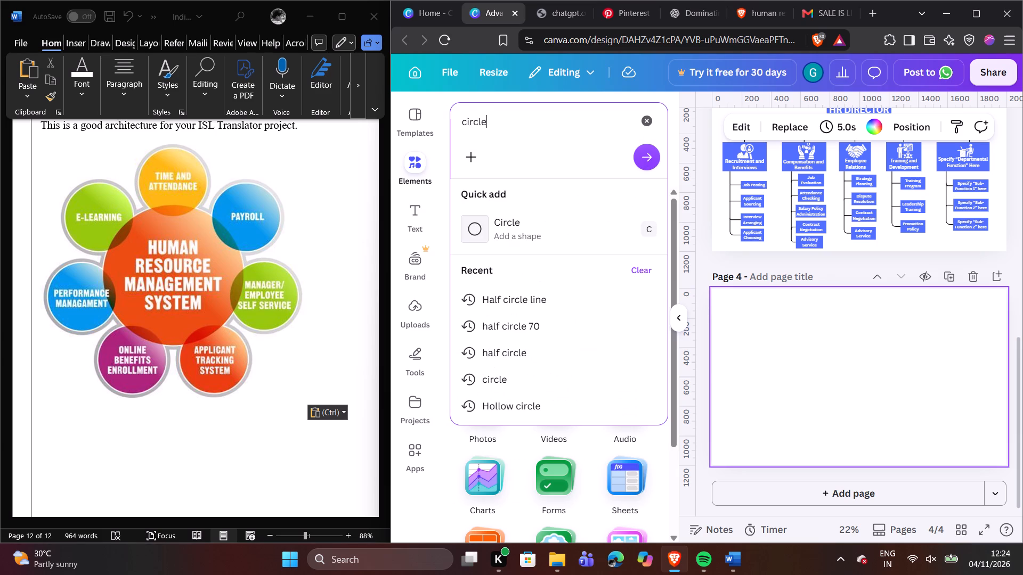
key("Return")
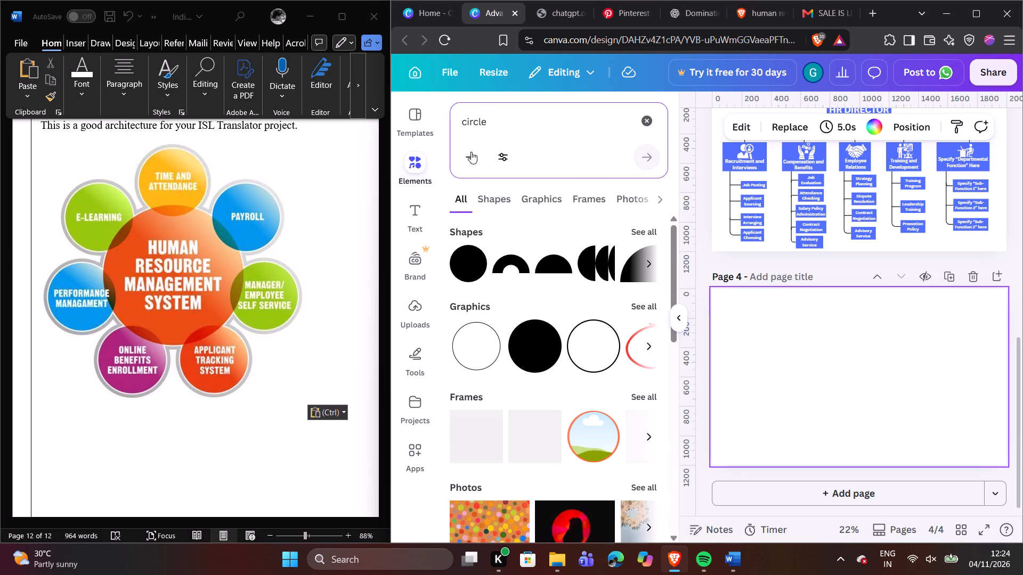
left_click(456, 267)
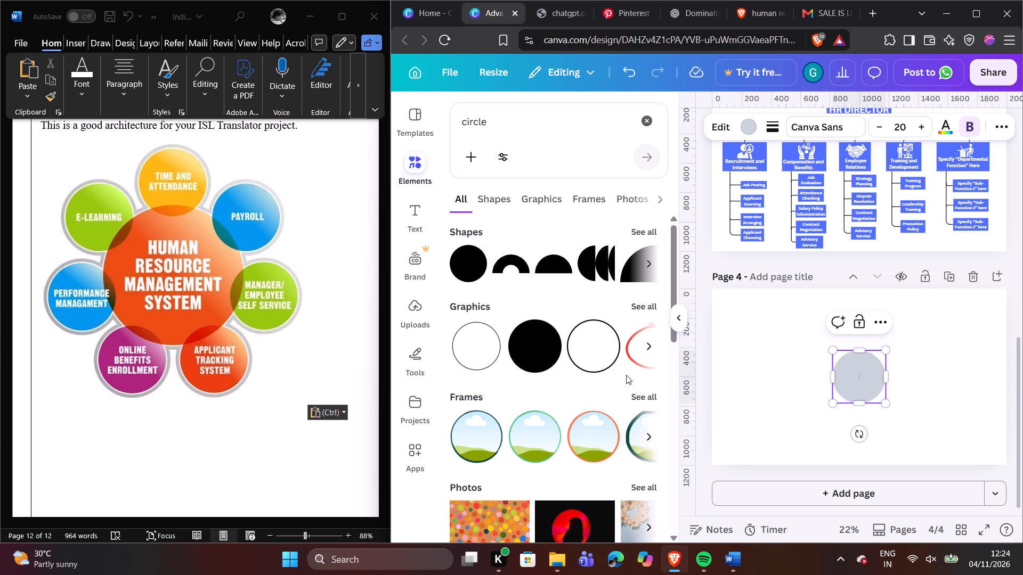
left_click(456, 260)
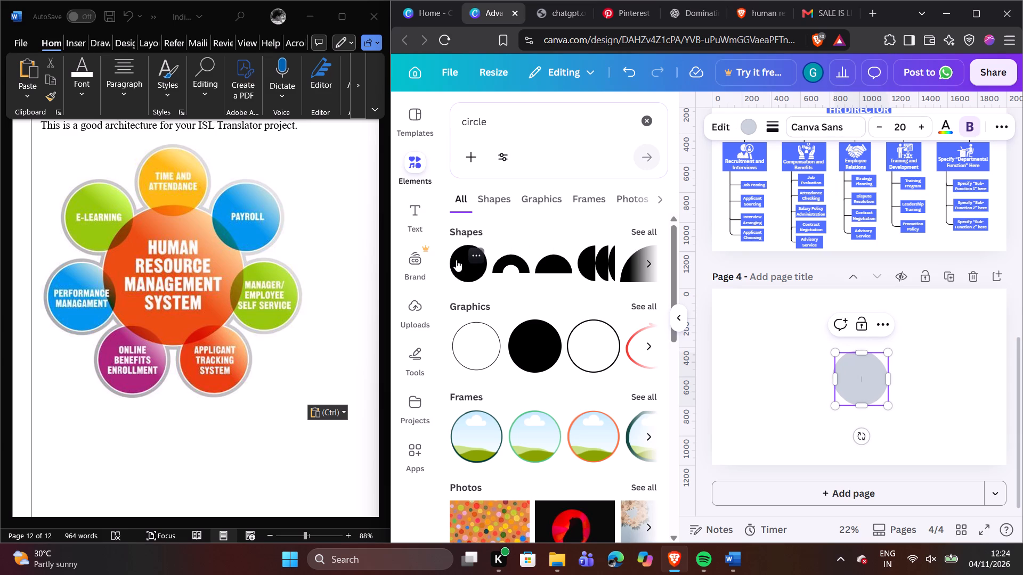
Move one of the two overlapping grey circles to the upper-left corner of page 4.
left_click(685, 315)
left_click_drag(752, 420, 587, 311)
left_click(883, 385)
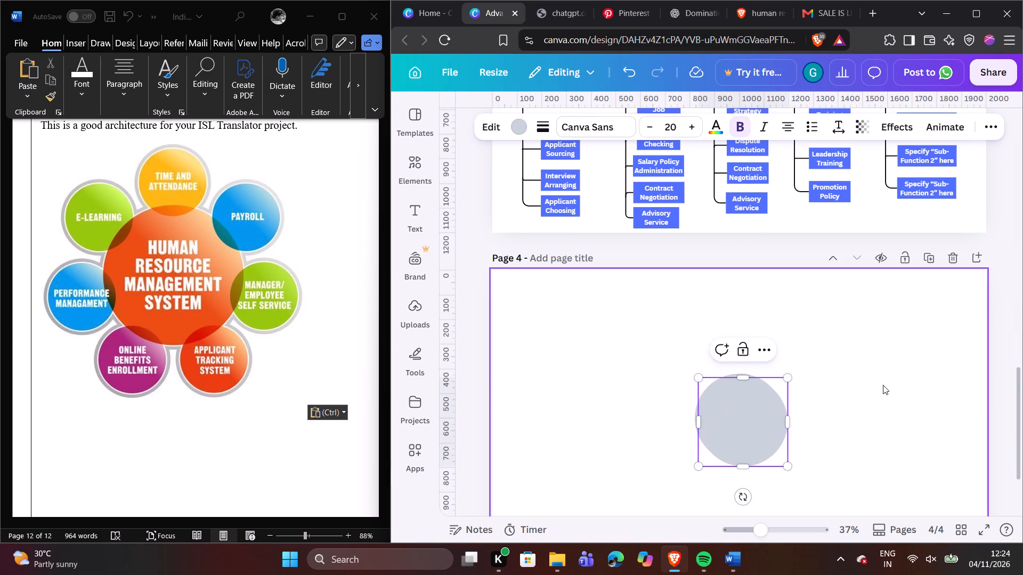
left_click_drag(749, 461, 557, 356)
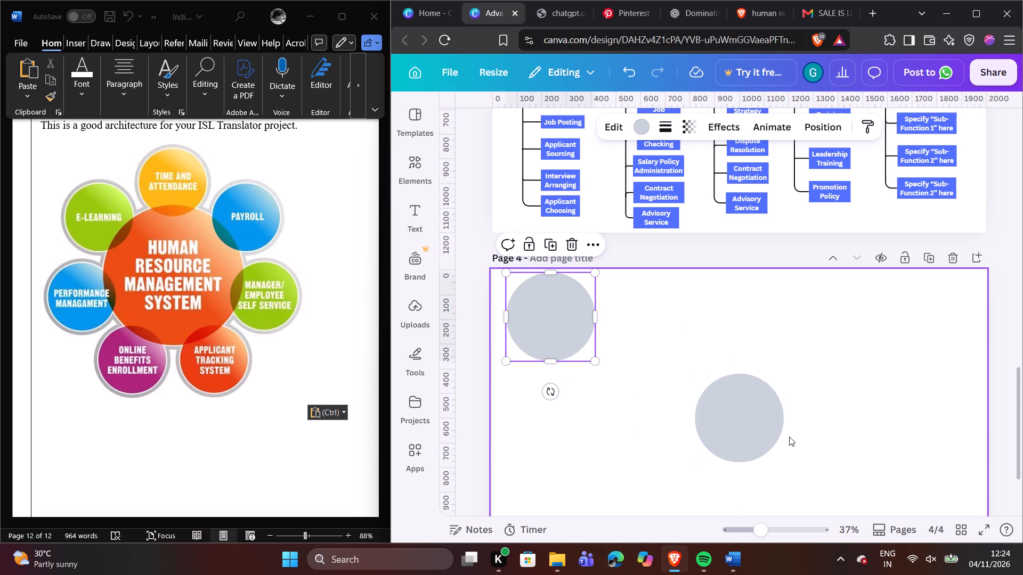
Enlarge the grey circle in the middle of page 4 to about three-quarters of the page height, keeping it centred.
scroll(793, 430, "down", 3)
left_click(771, 339)
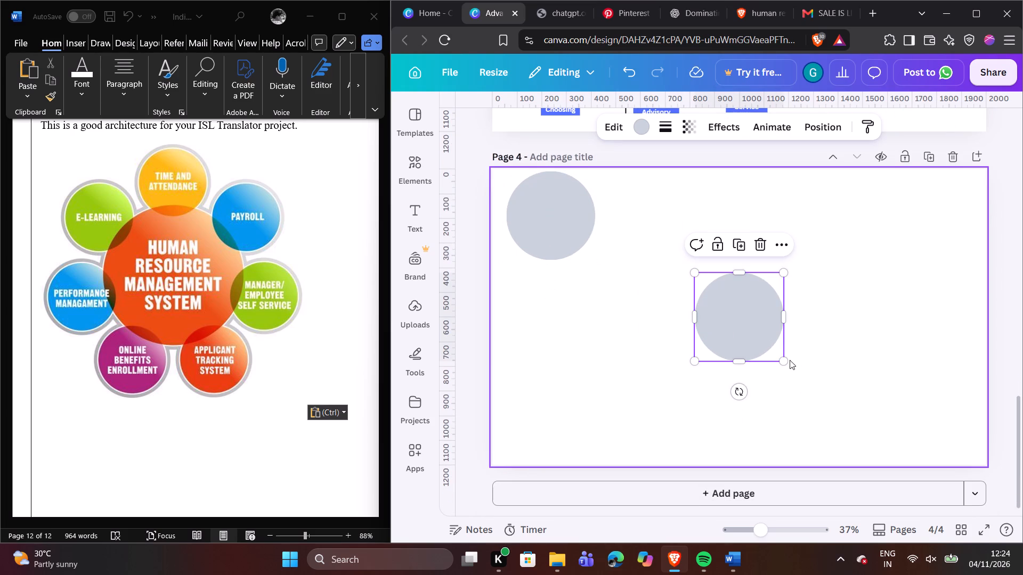
left_click_drag(787, 360, 849, 426)
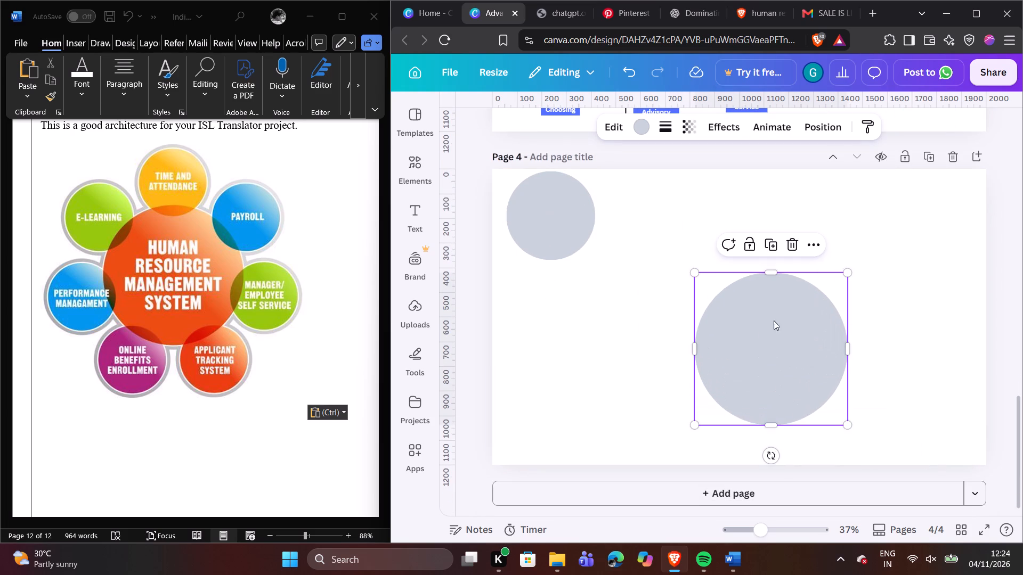
left_click_drag(694, 275, 630, 205)
left_click(980, 292)
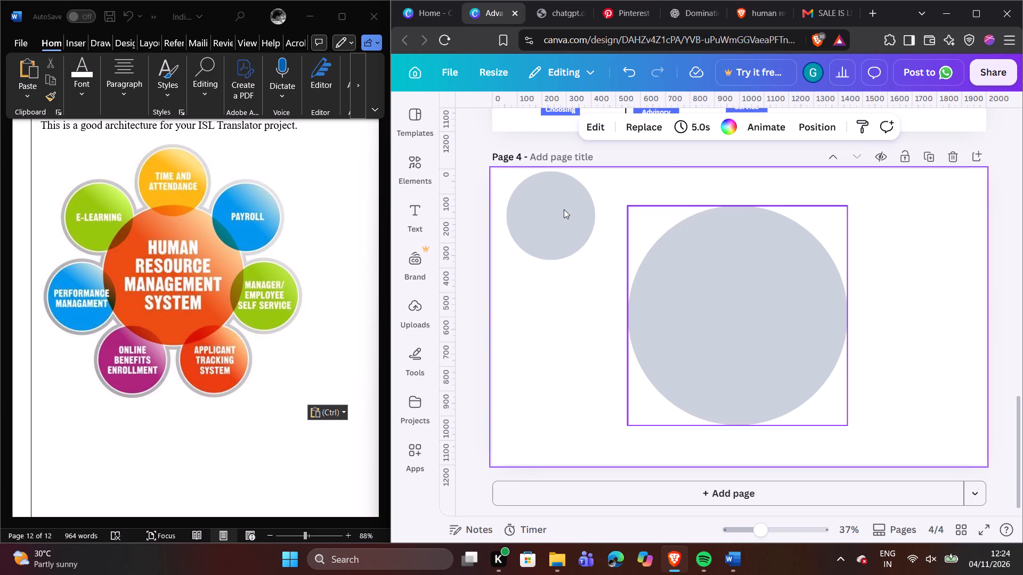
Recolour the large central circle with the darkest orange from the default solid colours.
left_click(772, 368)
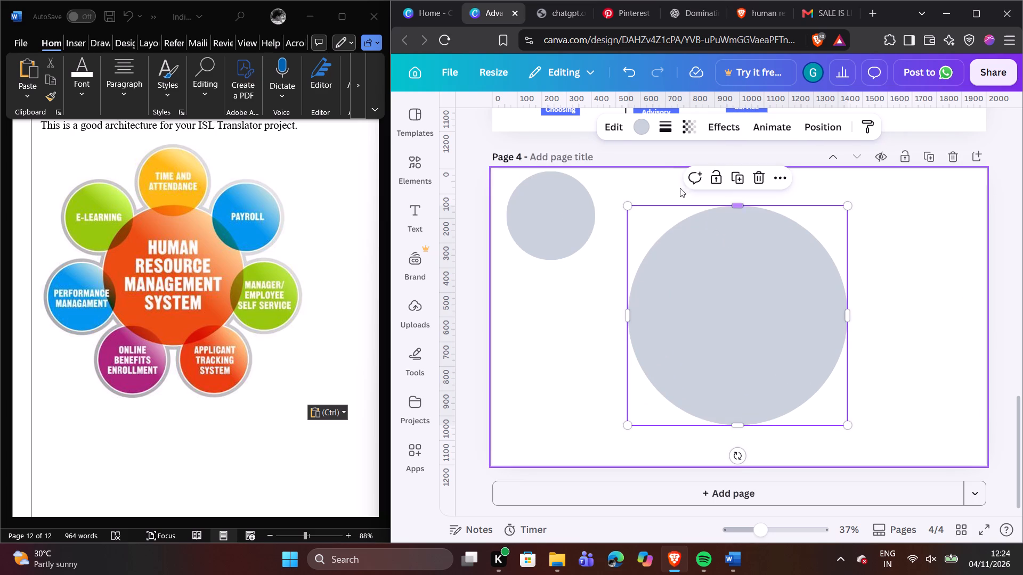
left_click(645, 121)
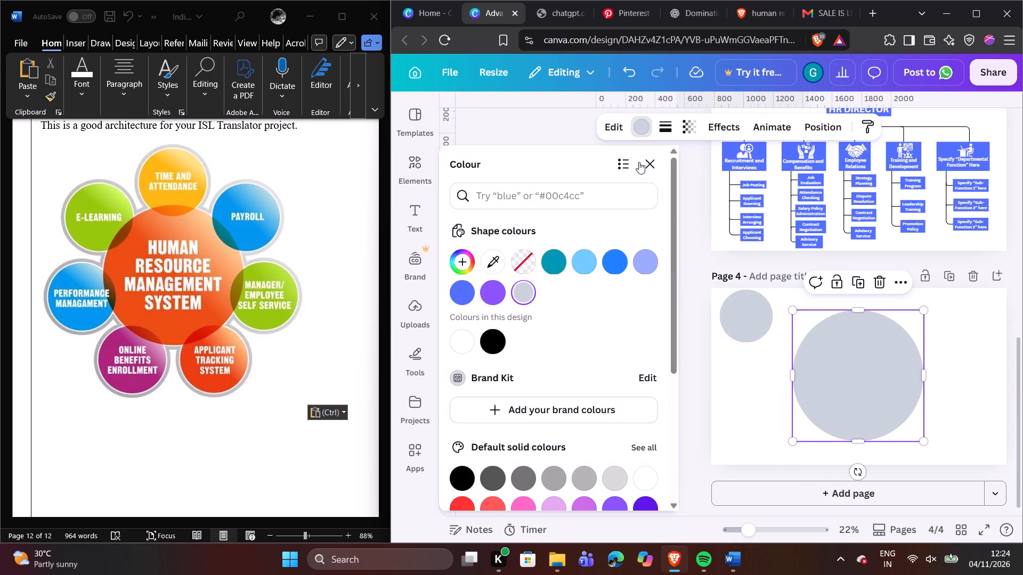
scroll(580, 327, "down", 2)
left_click(646, 438)
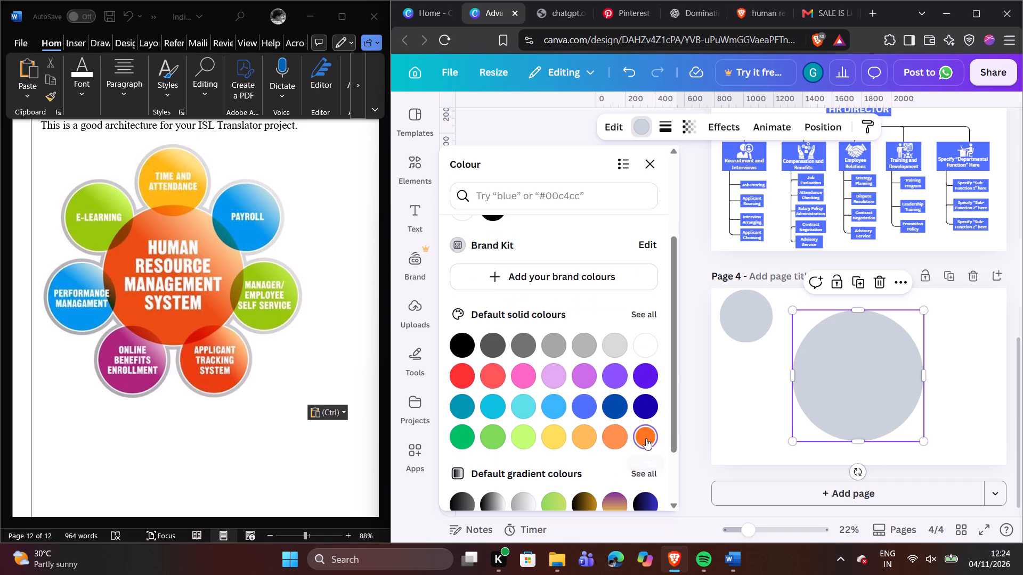
left_click(691, 318)
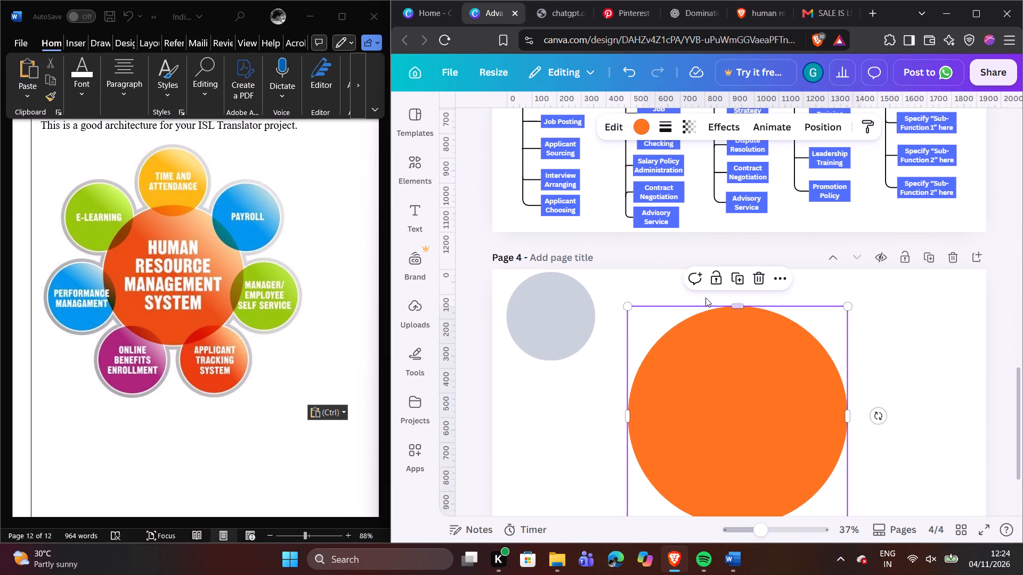
Set the large orange circle's transparency to 69.
left_click(693, 125)
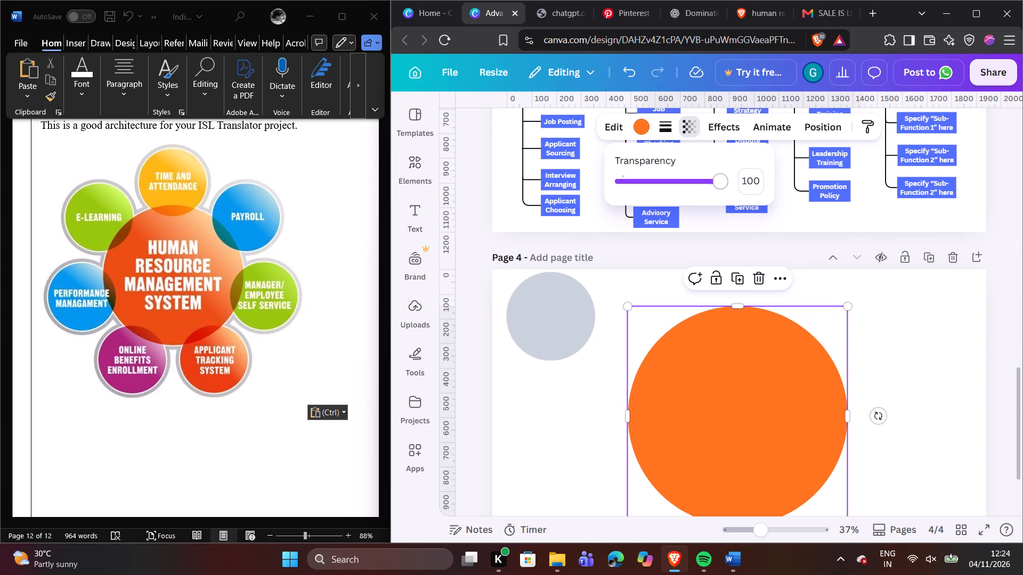
left_click_drag(717, 184, 679, 180)
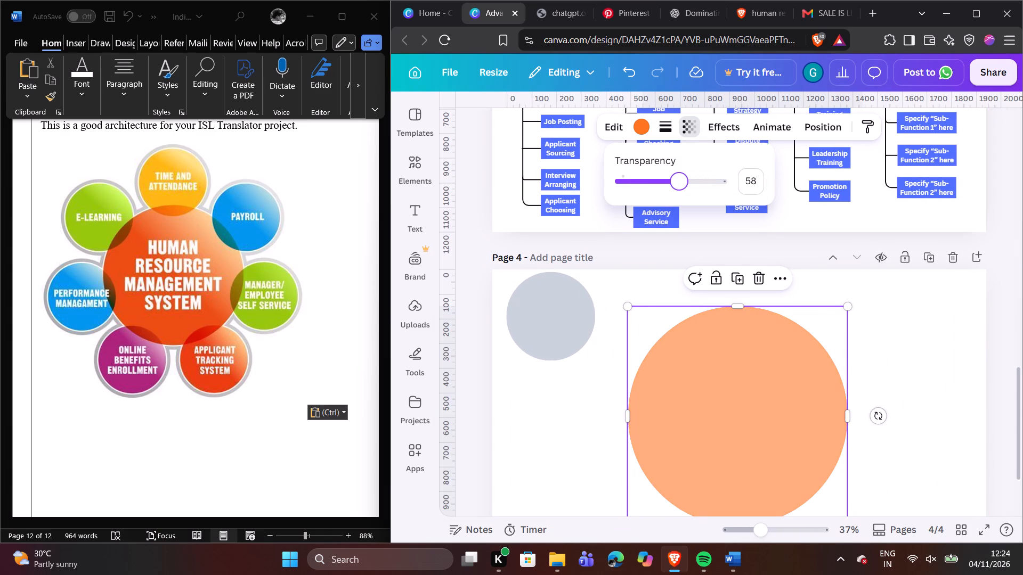
left_click_drag(679, 180, 690, 180)
scroll(884, 318, "down", 2)
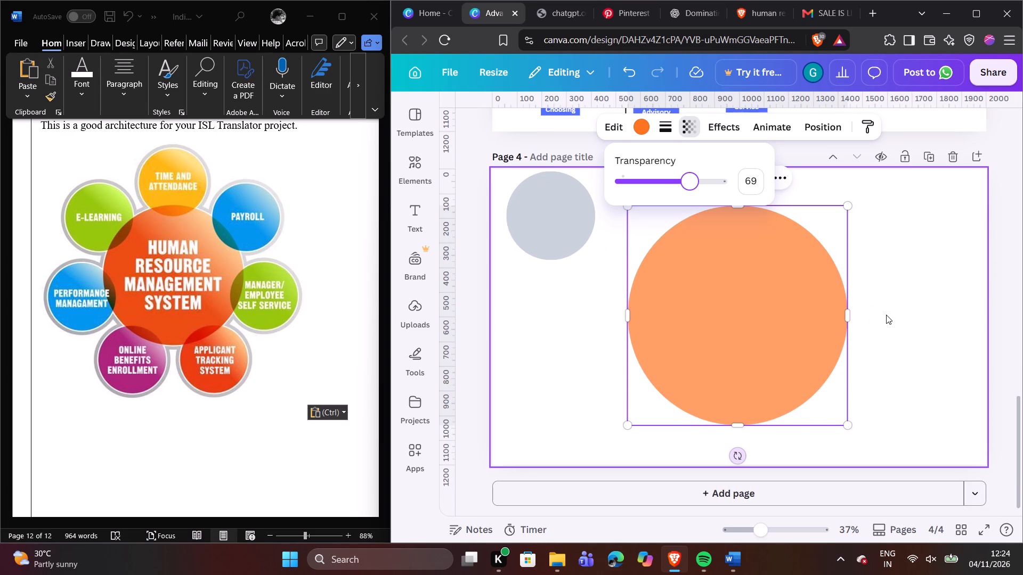
left_click(899, 341)
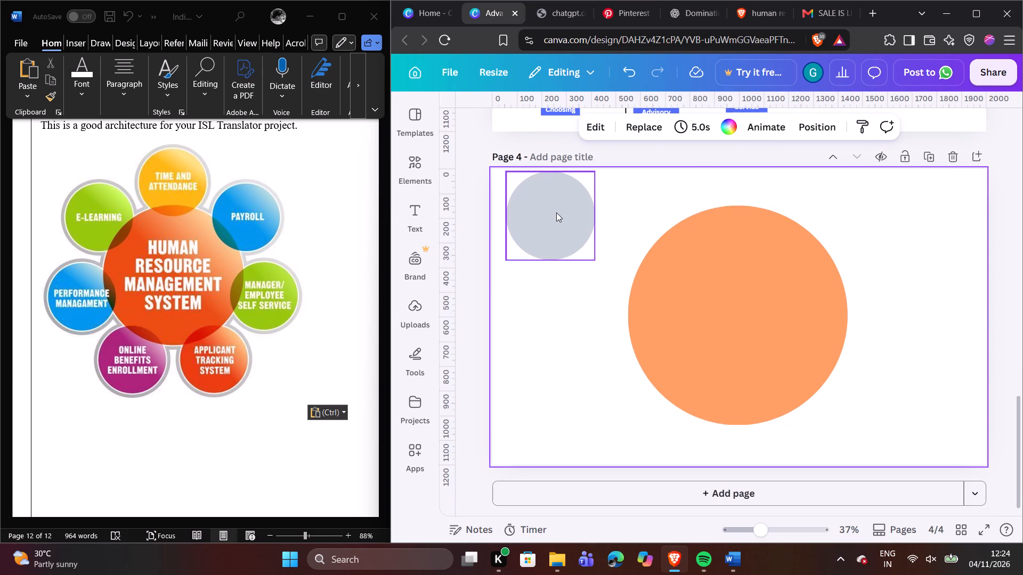
Move the small grey circle so it overlaps the upper-left edge of the large orange circle.
left_click_drag(556, 211, 634, 242)
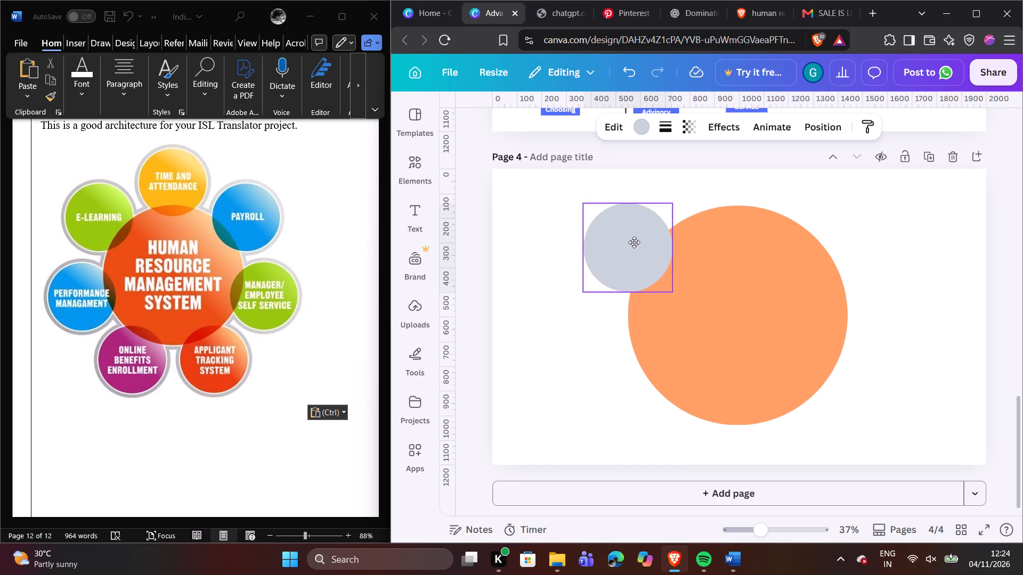
left_click_drag(634, 242, 636, 231)
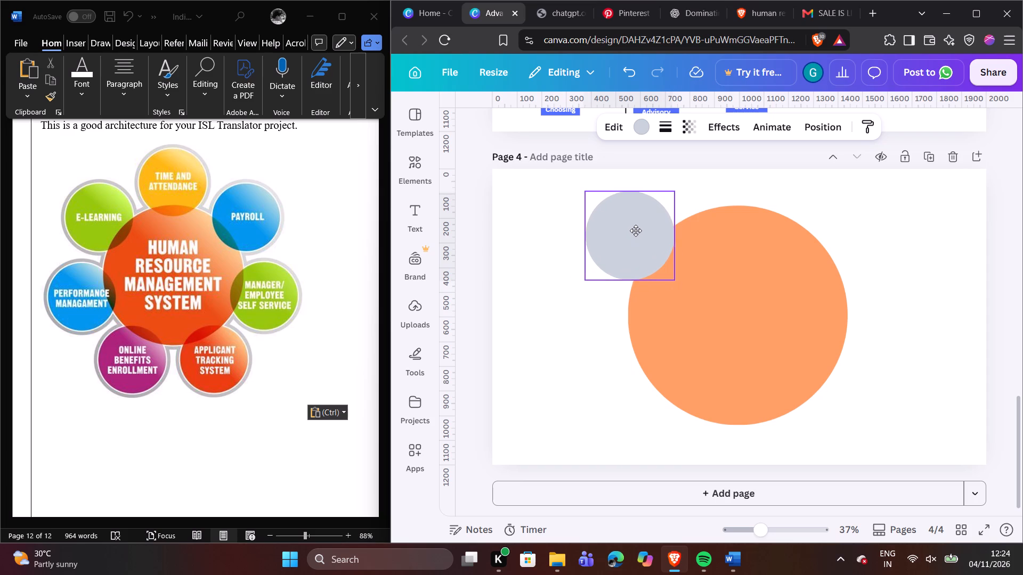
left_click_drag(636, 231, 635, 229)
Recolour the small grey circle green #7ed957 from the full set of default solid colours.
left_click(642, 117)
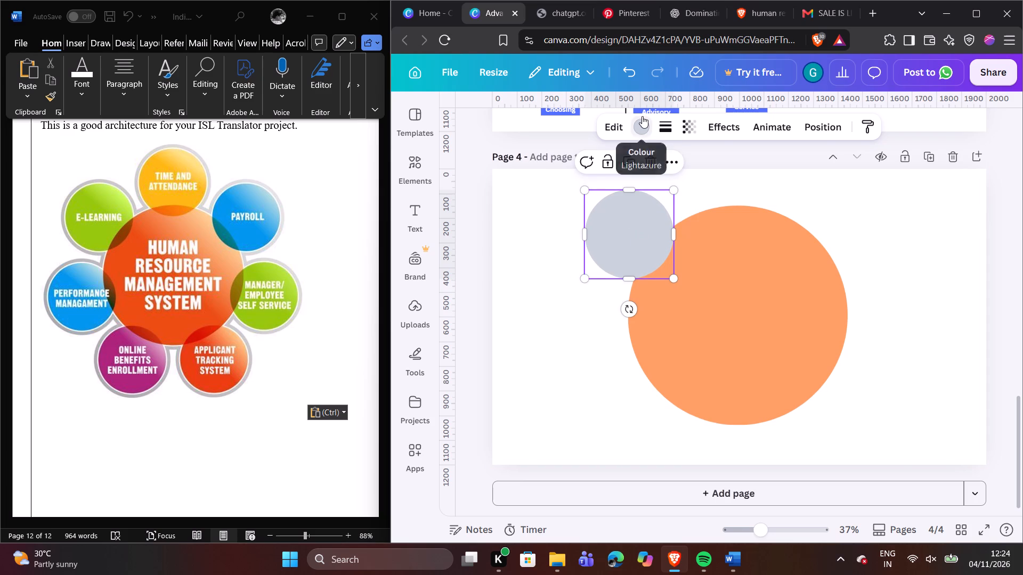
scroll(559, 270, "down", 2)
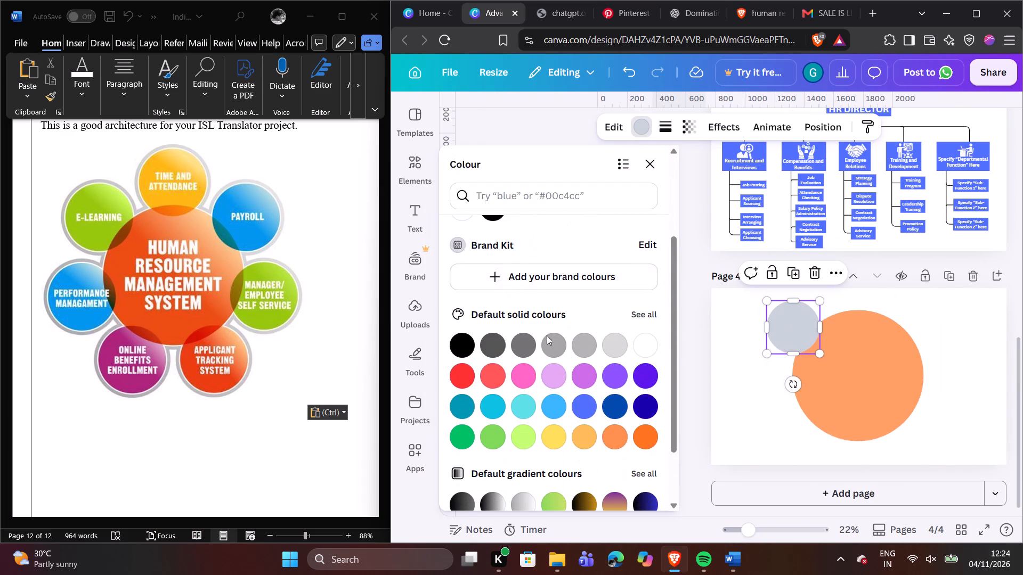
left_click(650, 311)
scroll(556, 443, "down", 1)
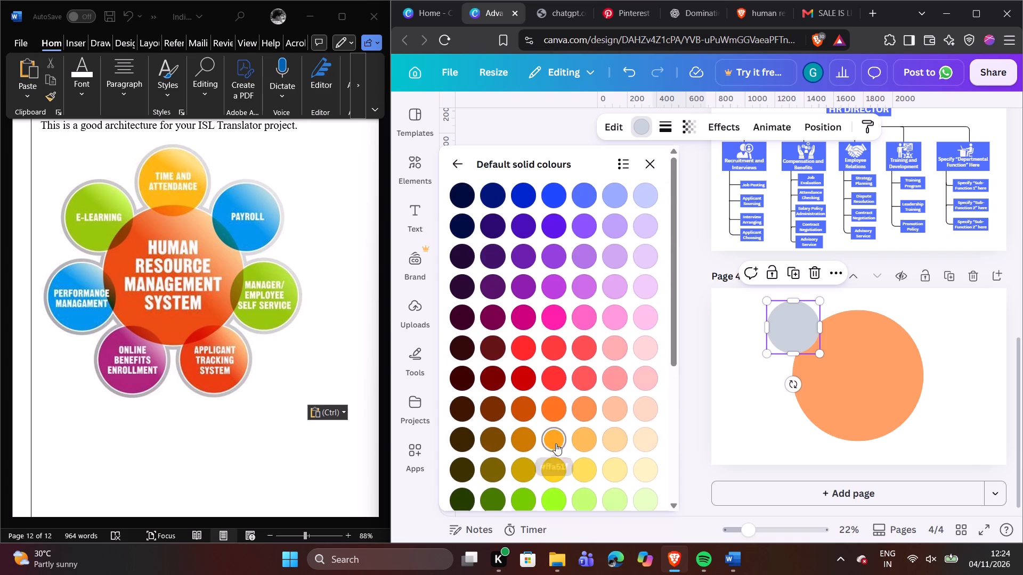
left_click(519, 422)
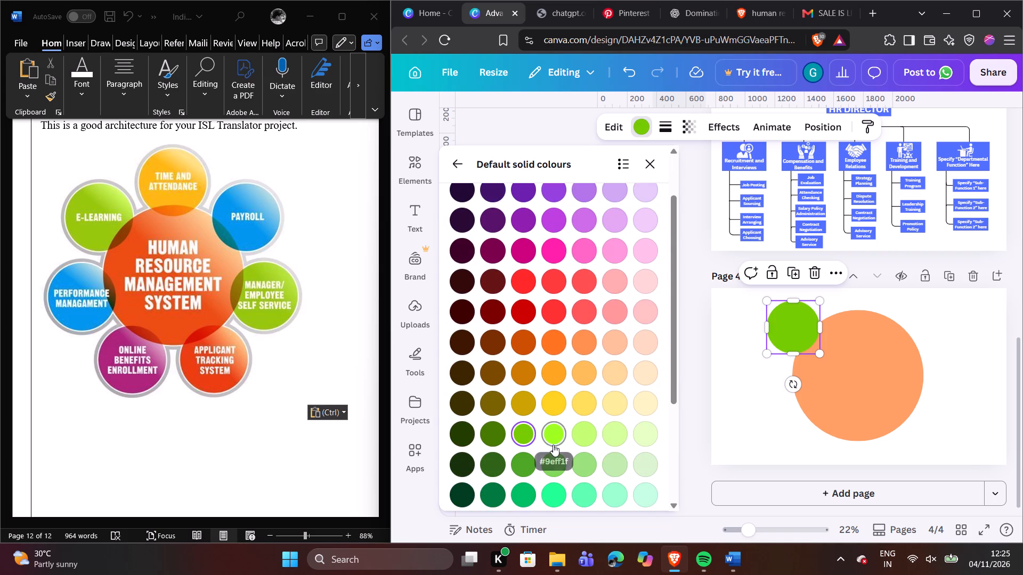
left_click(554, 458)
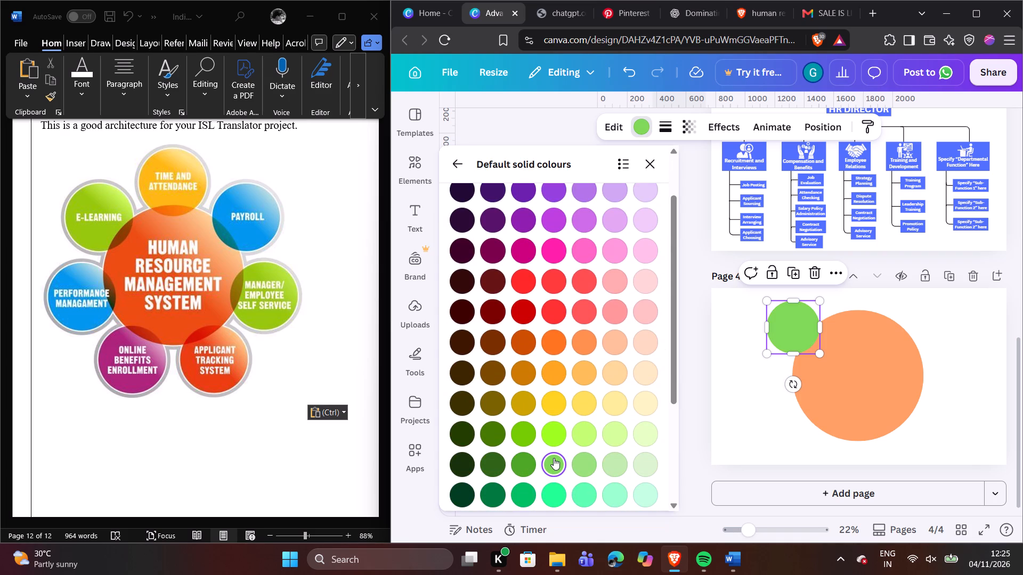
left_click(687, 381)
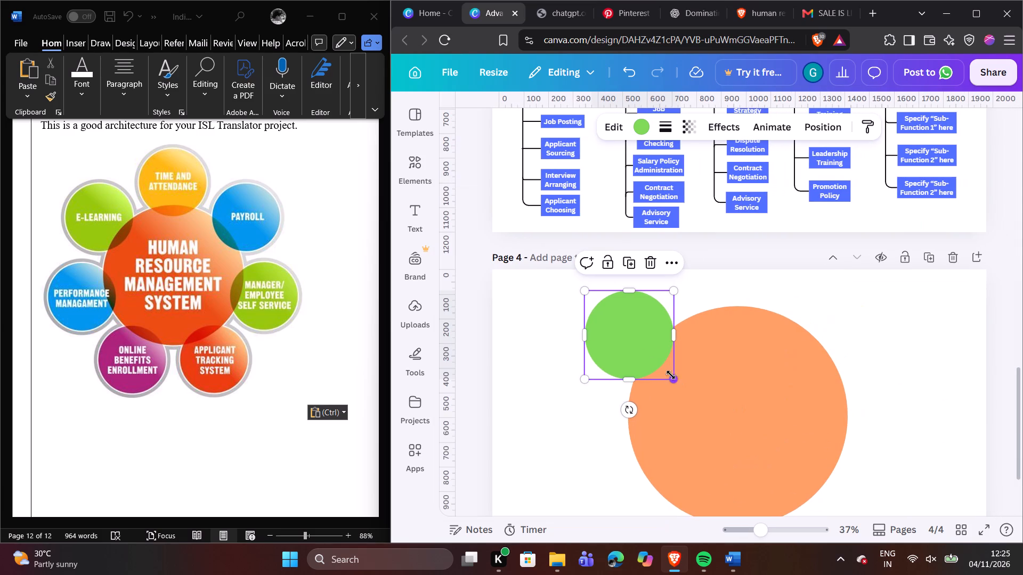
Change the small circle's green to a yellower green from the full set of default solid colours.
left_click(644, 125)
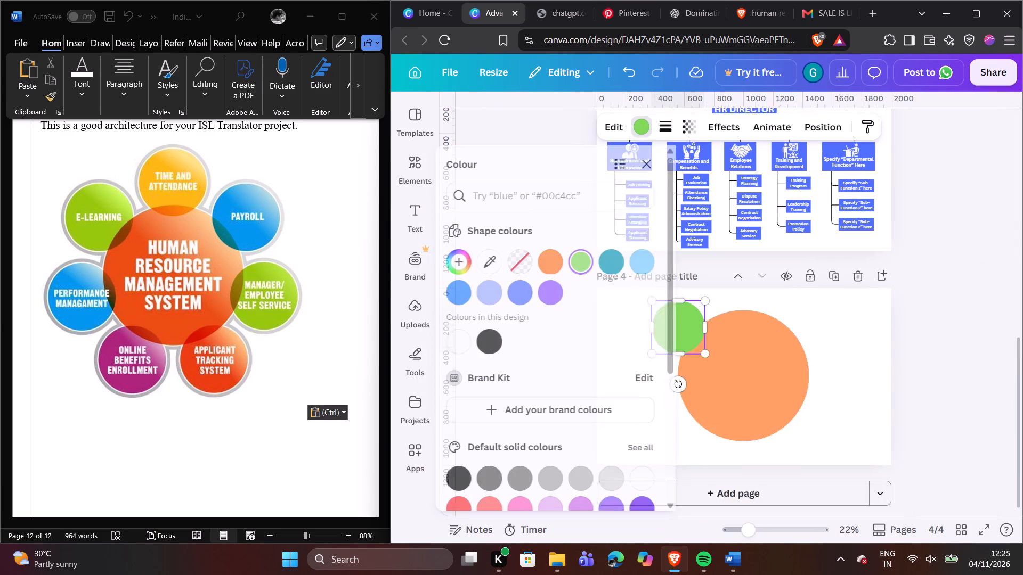
scroll(520, 386, "down", 3)
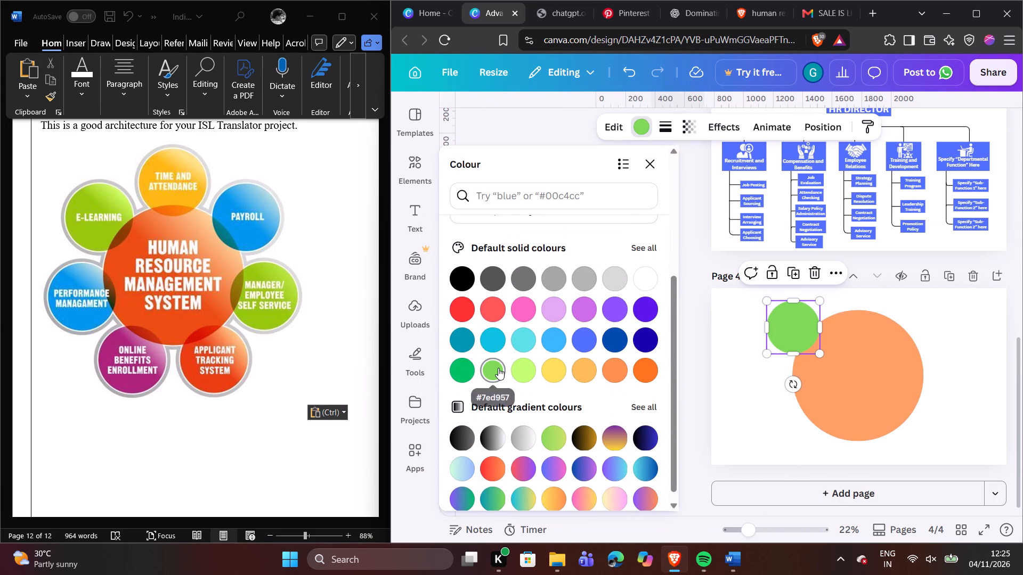
left_click(498, 367)
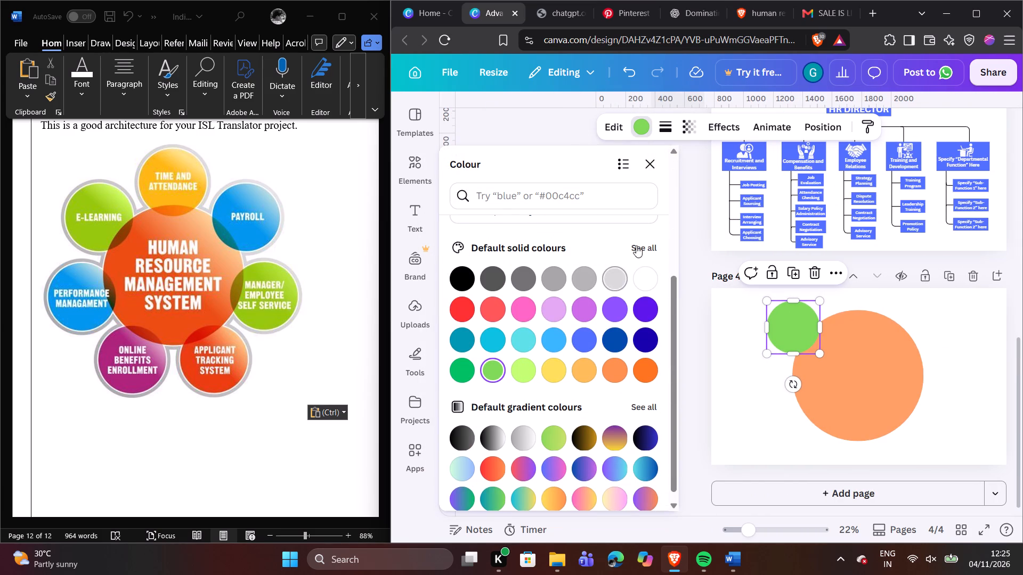
left_click(637, 240)
scroll(540, 424, "down", 2)
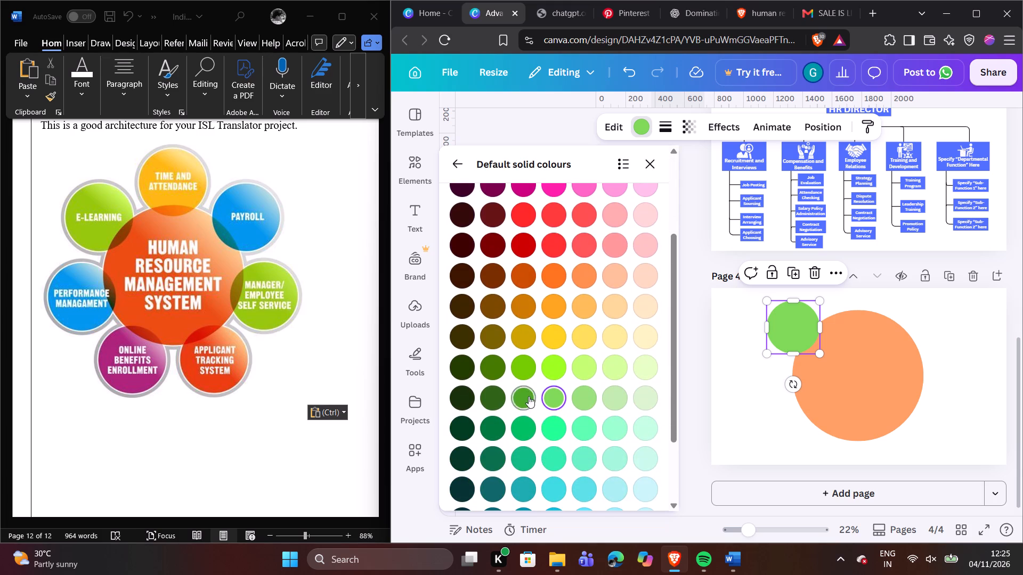
Recolour the small circle a vivid yellow-green from the default solid colours and close the colour choices.
left_click(529, 370)
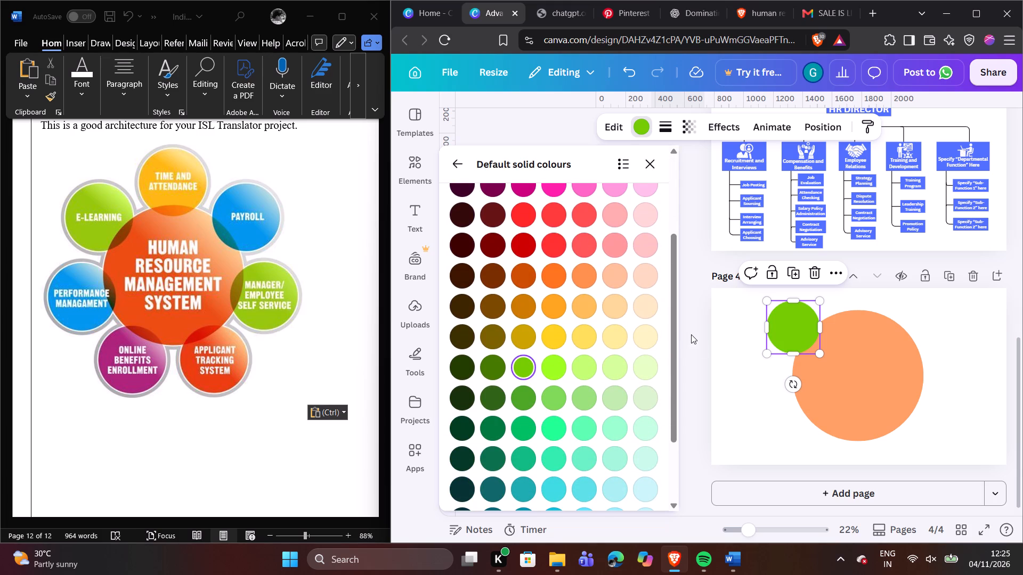
left_click(701, 350)
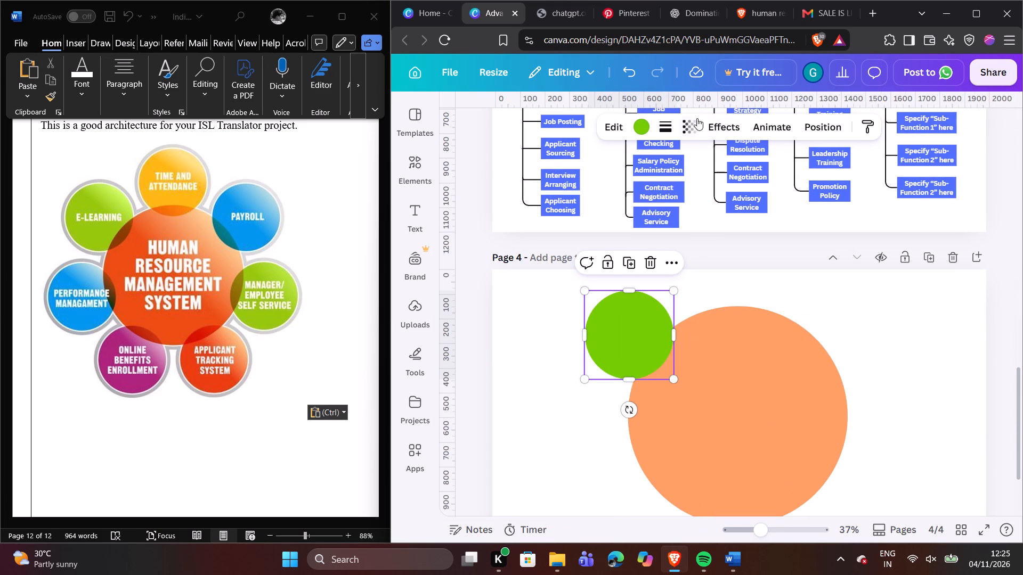
Set the small green circle's transparency to 72 so the orange circle shows through the overlap.
left_click(687, 128)
left_click_drag(717, 187, 717, 190)
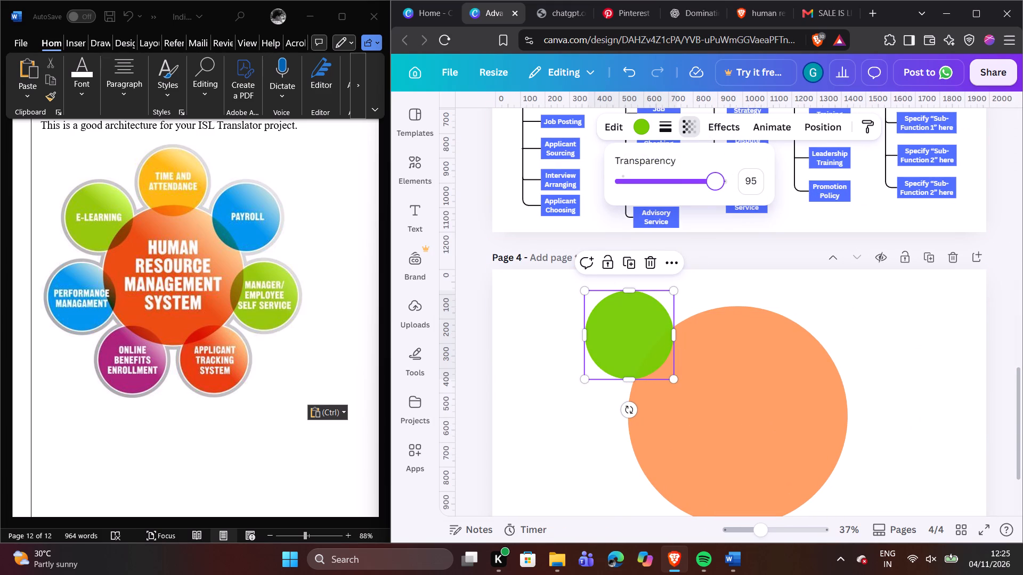
left_click_drag(717, 190, 697, 187)
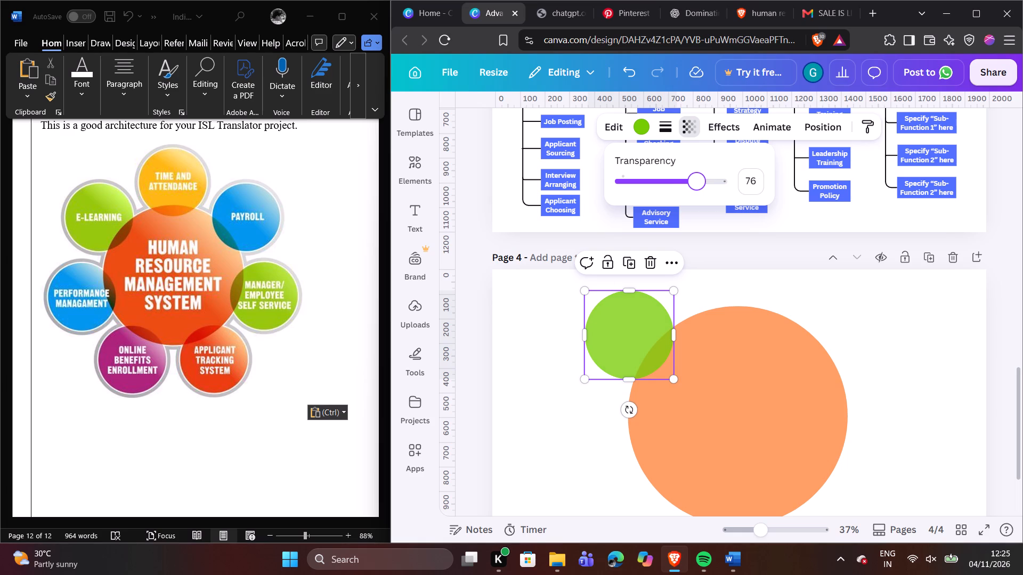
left_click_drag(697, 187, 694, 187)
left_click_drag(694, 187, 694, 187)
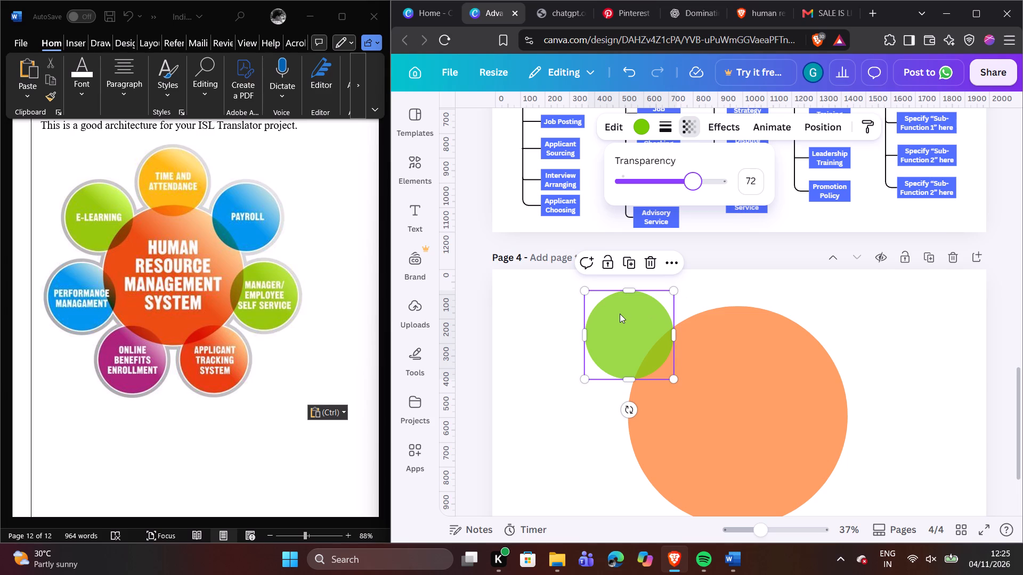
Shrink the small green circle slightly from its lower-left corner, keeping its overlap with the large orange circle, and deselect it.
scroll(620, 314, "down", 2)
left_click_drag(587, 279, 593, 271)
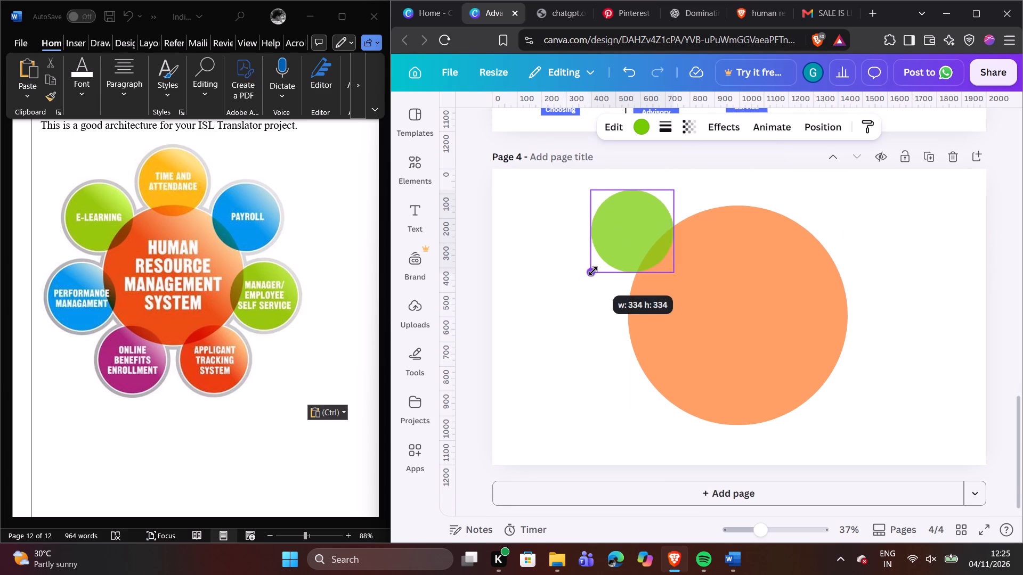
left_click_drag(593, 271, 598, 264)
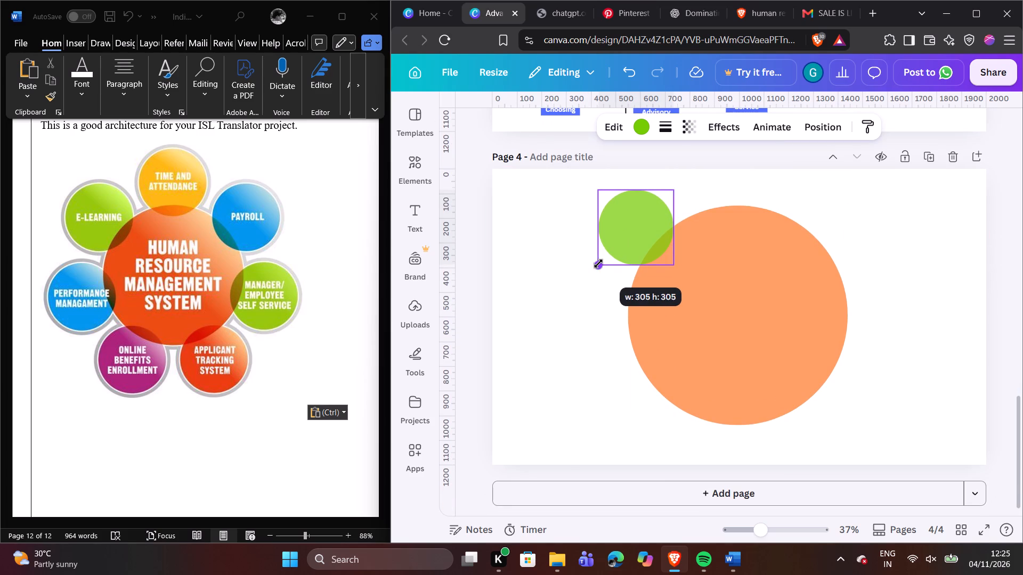
left_click_drag(598, 264, 591, 268)
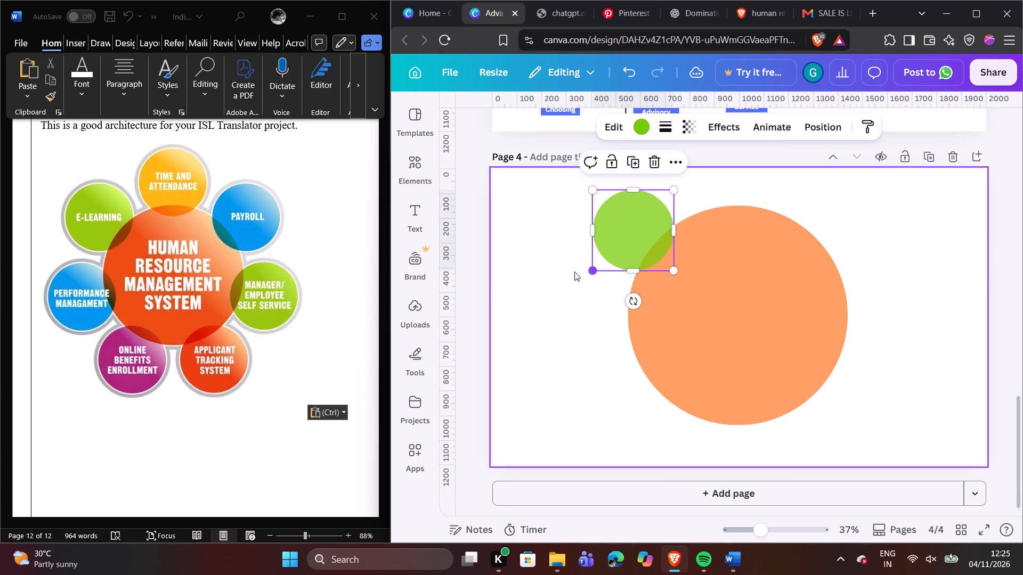
left_click(539, 309)
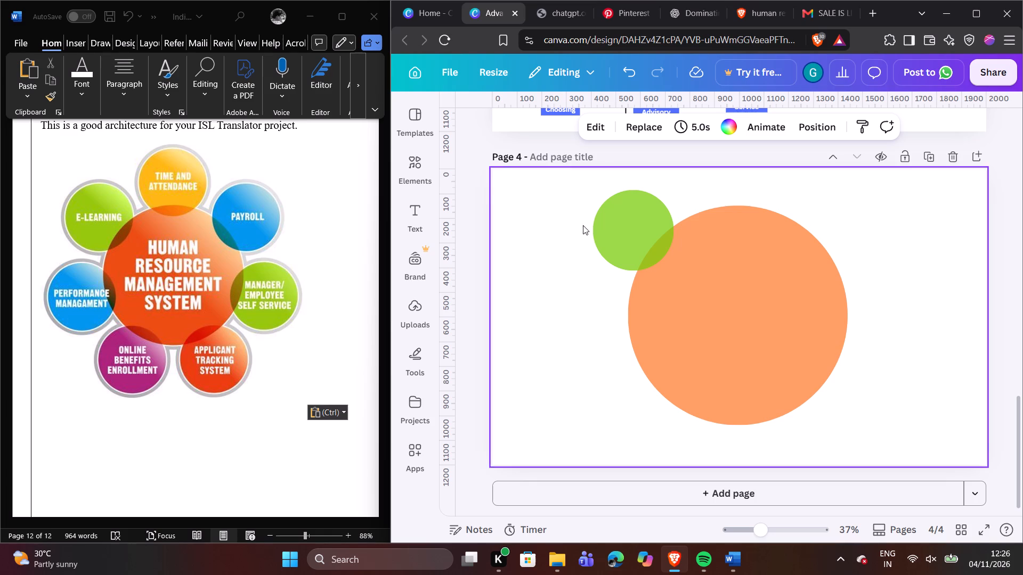
Duplicate the small green circle and place the copy over the orange circle's left edge at mid-height.
left_click(613, 226)
left_click(632, 163)
left_click_drag(644, 228, 636, 262)
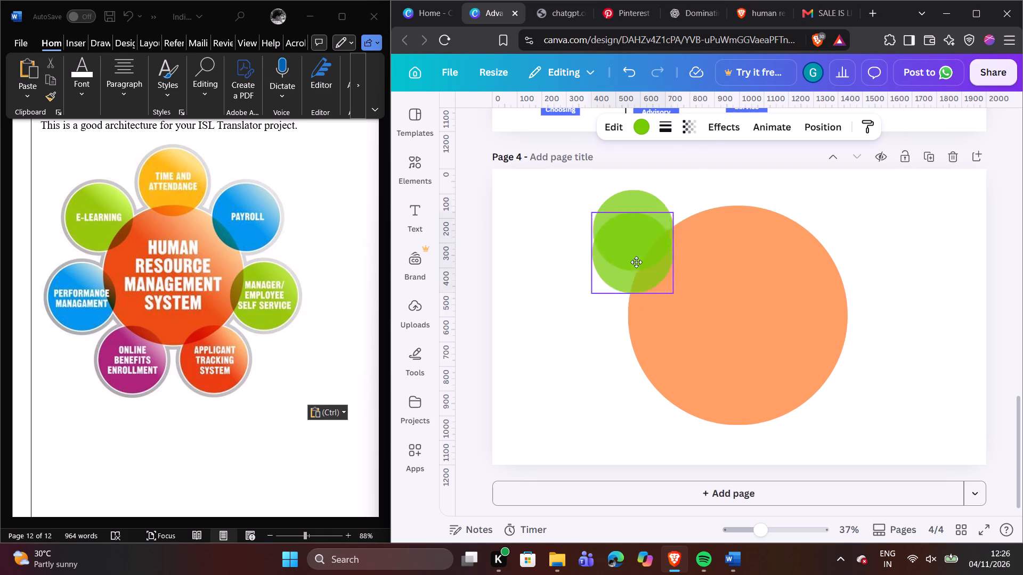
left_click_drag(636, 262, 621, 314)
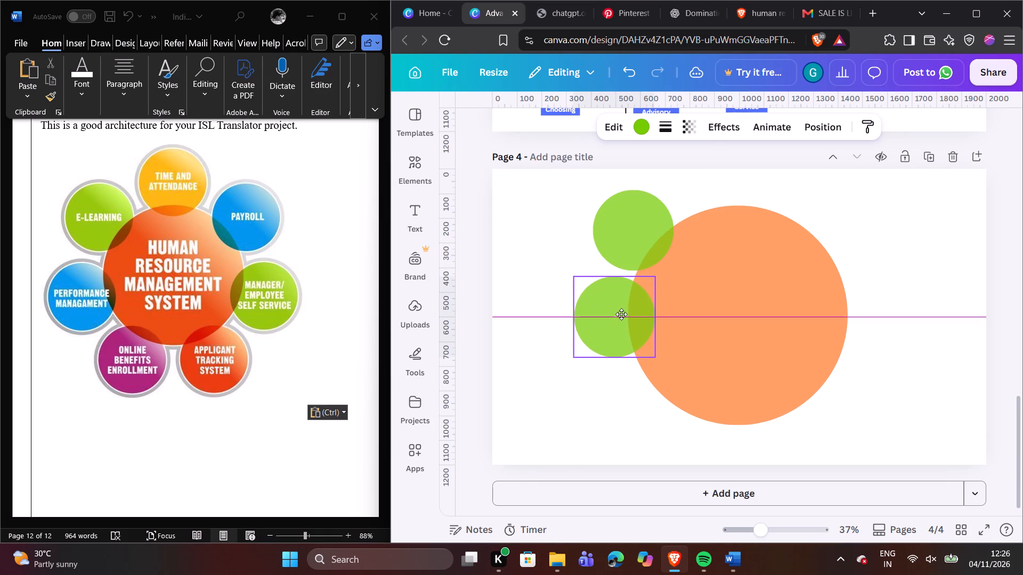
left_click_drag(621, 314, 613, 314)
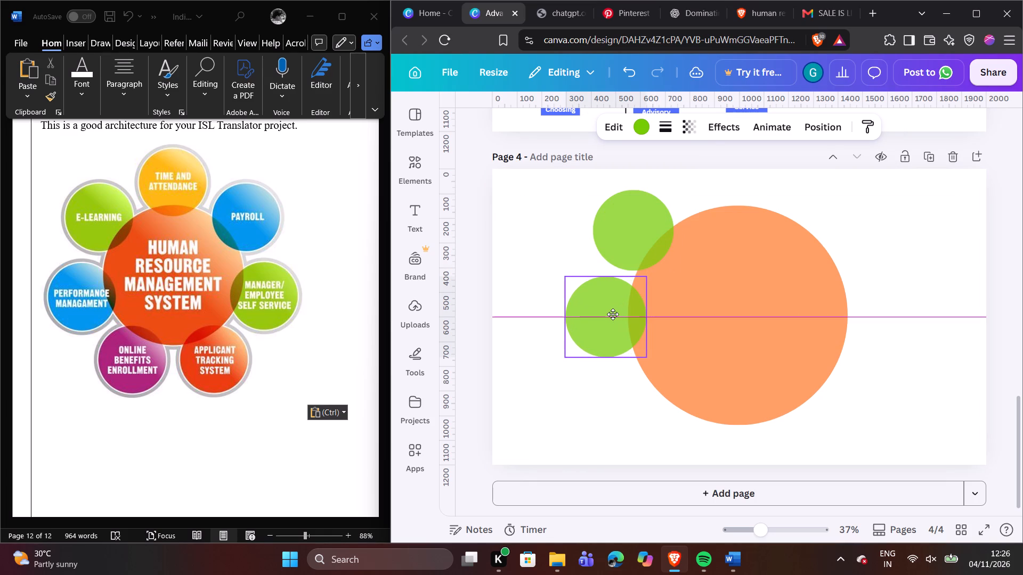
left_click_drag(613, 314, 612, 314)
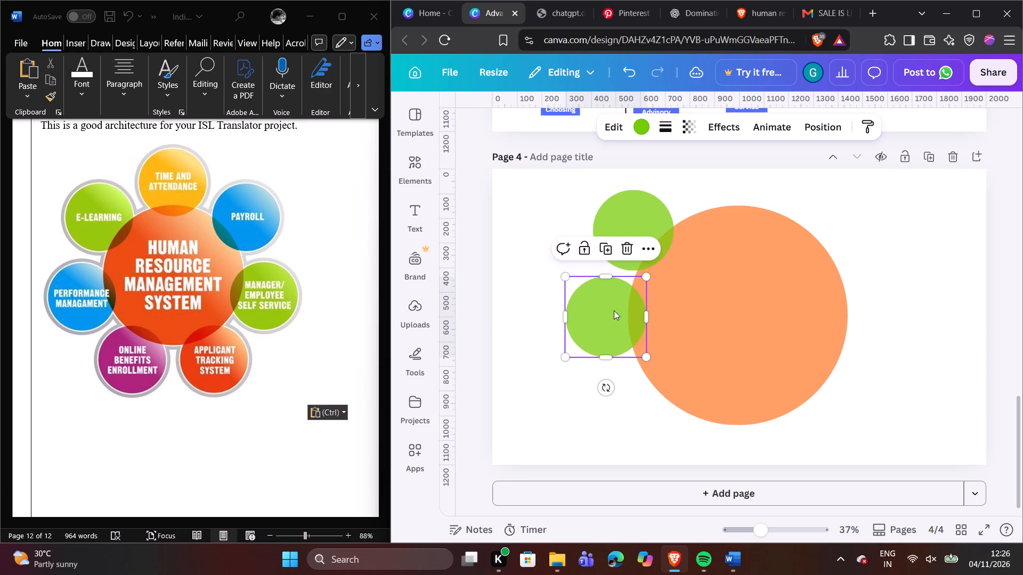
Shift the orange circle slightly down and right, and move the upper green circle onto its top edge.
left_click_drag(729, 298, 733, 308)
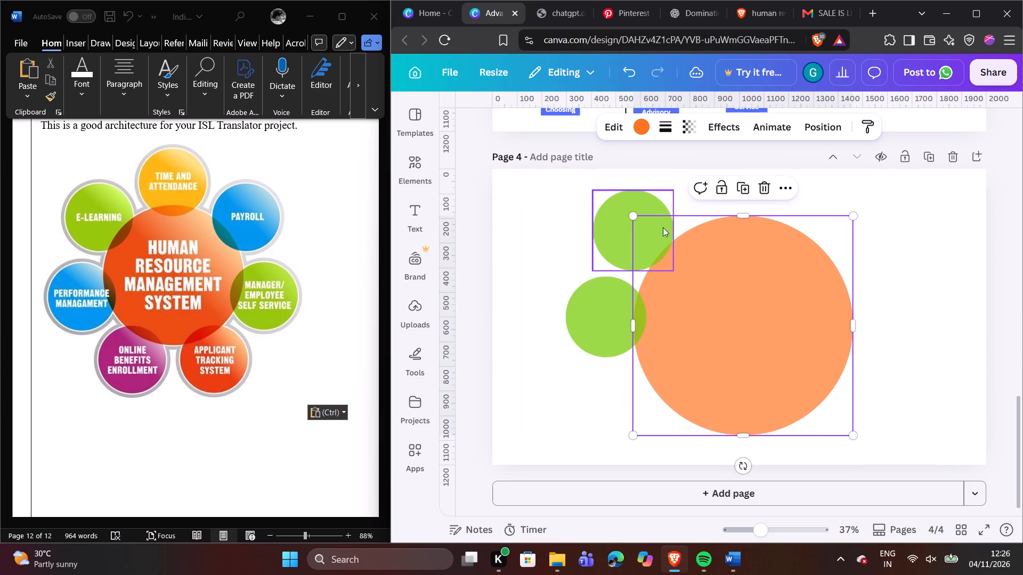
left_click_drag(622, 227, 622, 226)
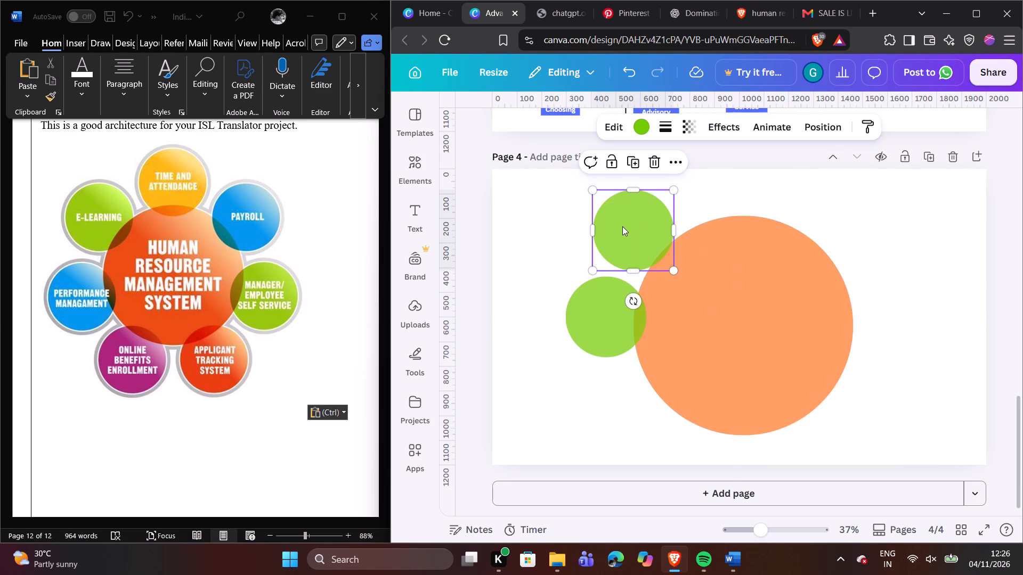
left_click_drag(622, 226, 722, 196)
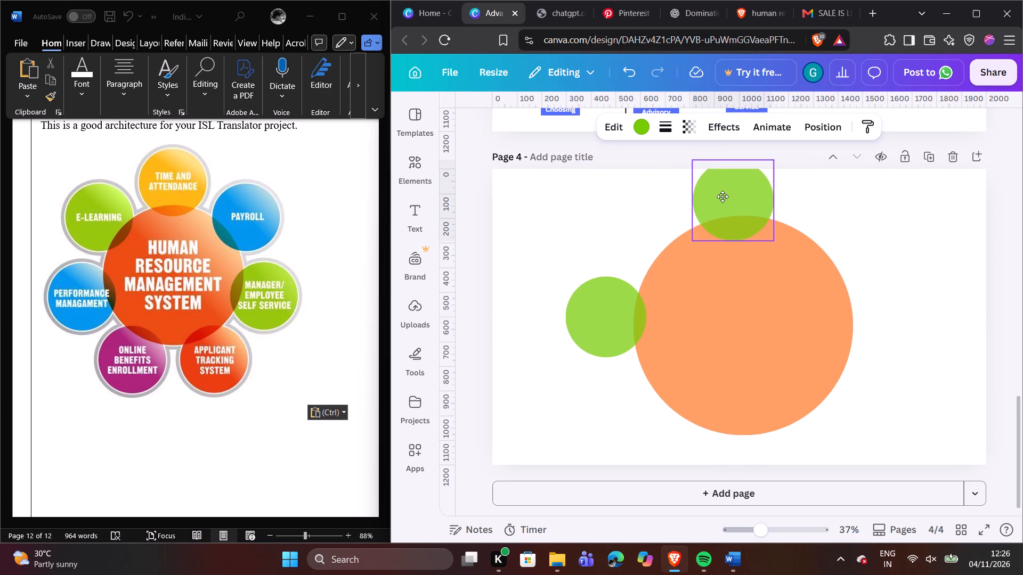
left_click_drag(722, 196, 712, 197)
Shrink the orange circle to about two-thirds of the page height and centre it vertically on page 4.
left_click(760, 315)
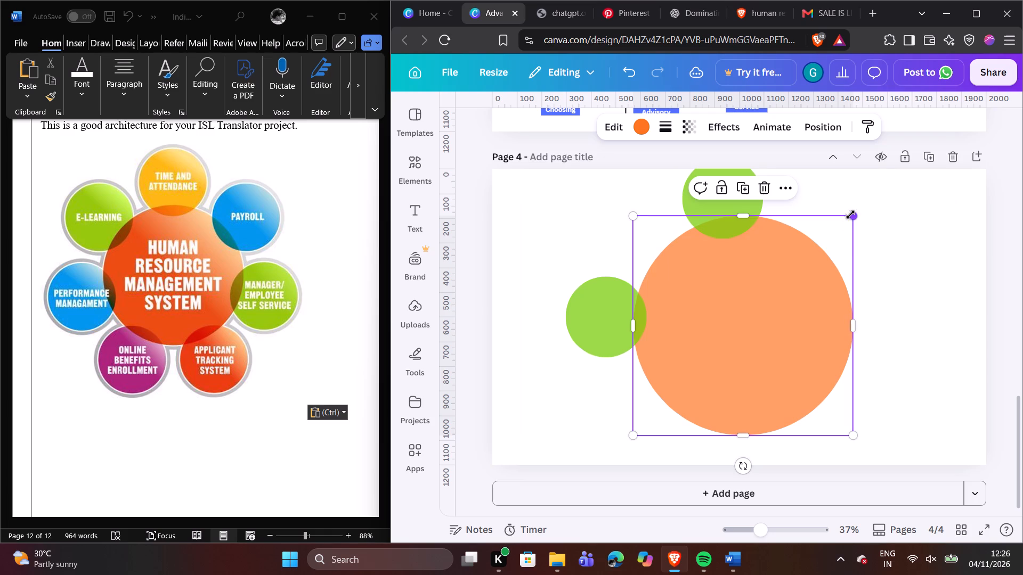
left_click_drag(852, 215, 834, 238)
left_click(859, 241)
left_click_drag(704, 333, 703, 317)
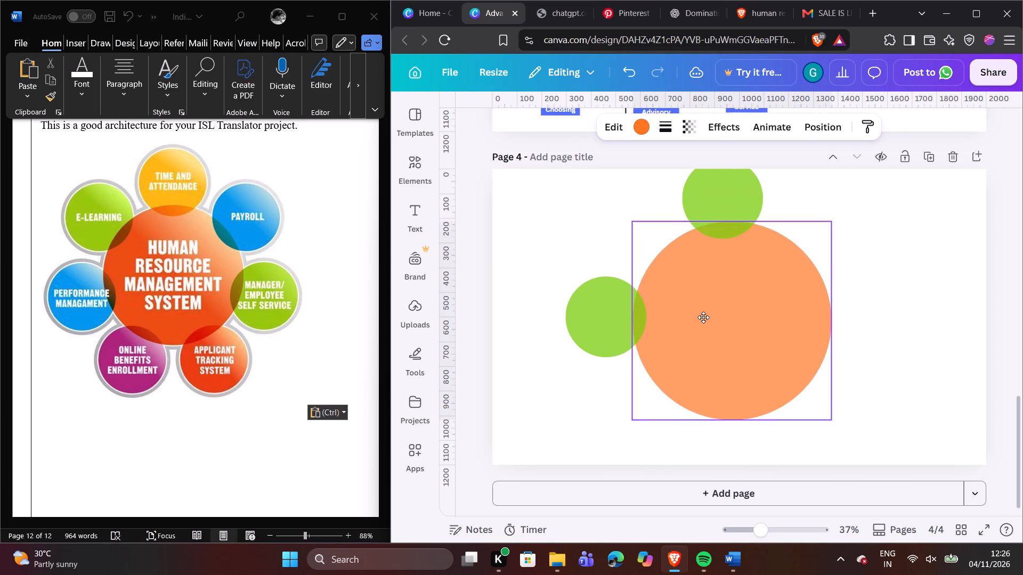
left_click_drag(703, 317, 702, 316)
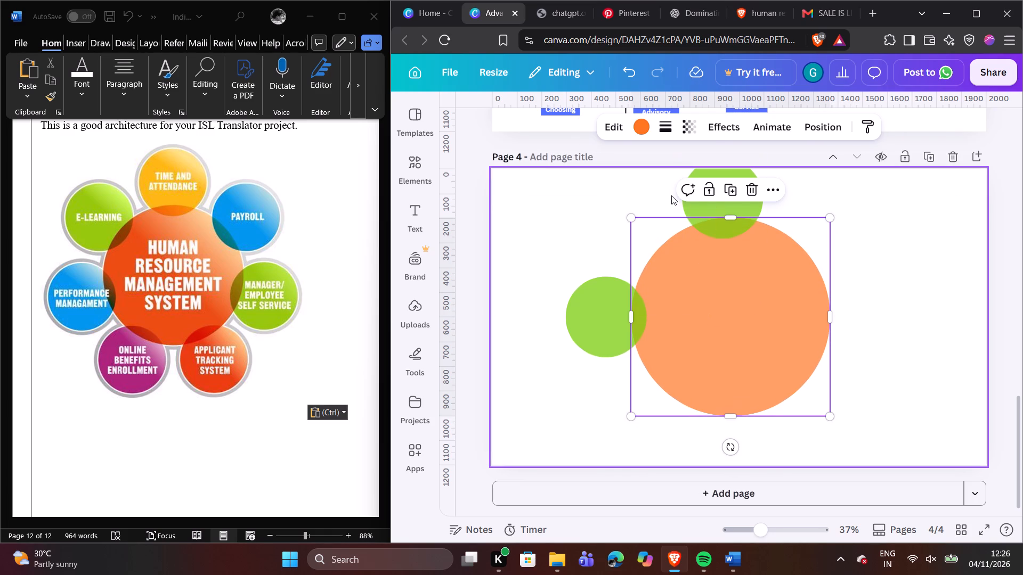
Shrink the orange circle slightly, re-centre it, and lower the upper green circle fully onto page 4 over its top edge.
left_click(671, 195)
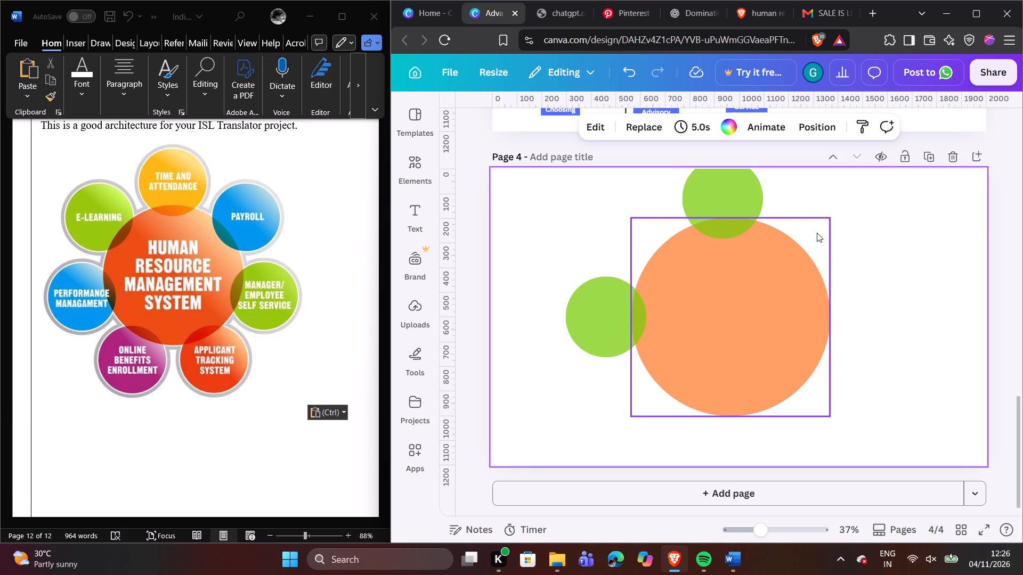
left_click(795, 251)
left_click_drag(829, 218, 822, 225)
left_click(908, 293)
left_click_drag(740, 302, 742, 314)
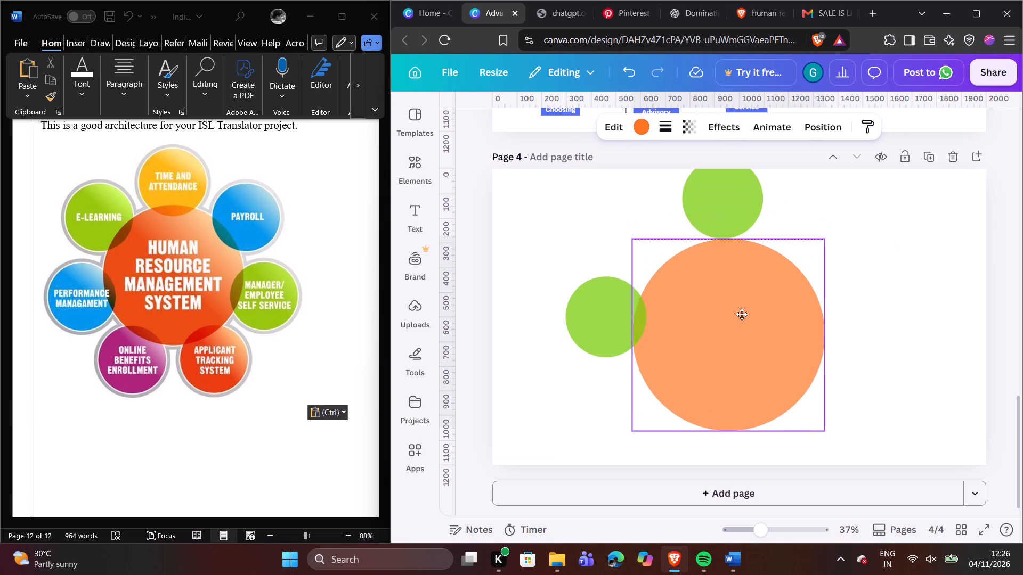
left_click_drag(742, 314, 736, 309)
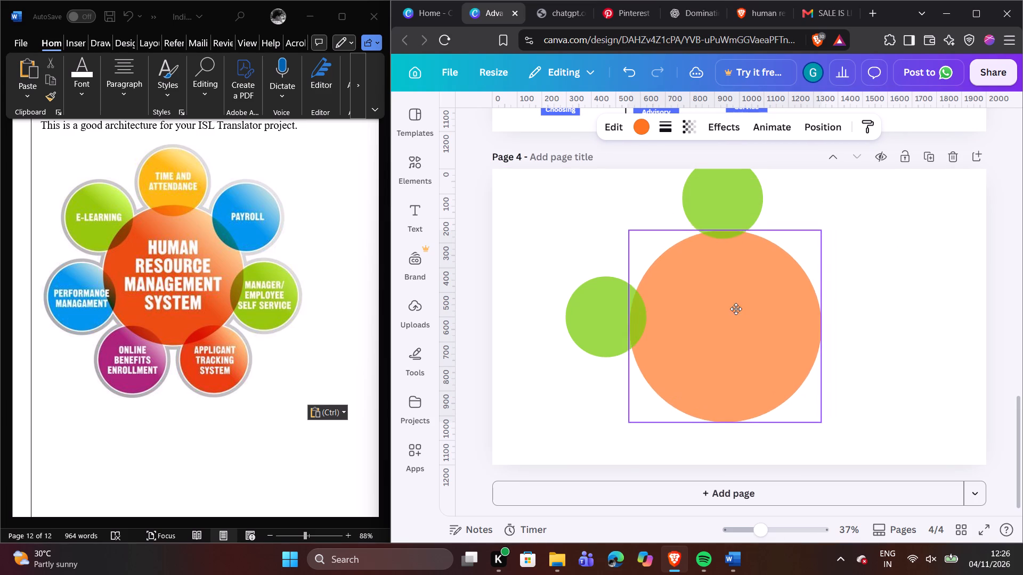
left_click_drag(736, 309, 748, 302)
left_click(659, 193)
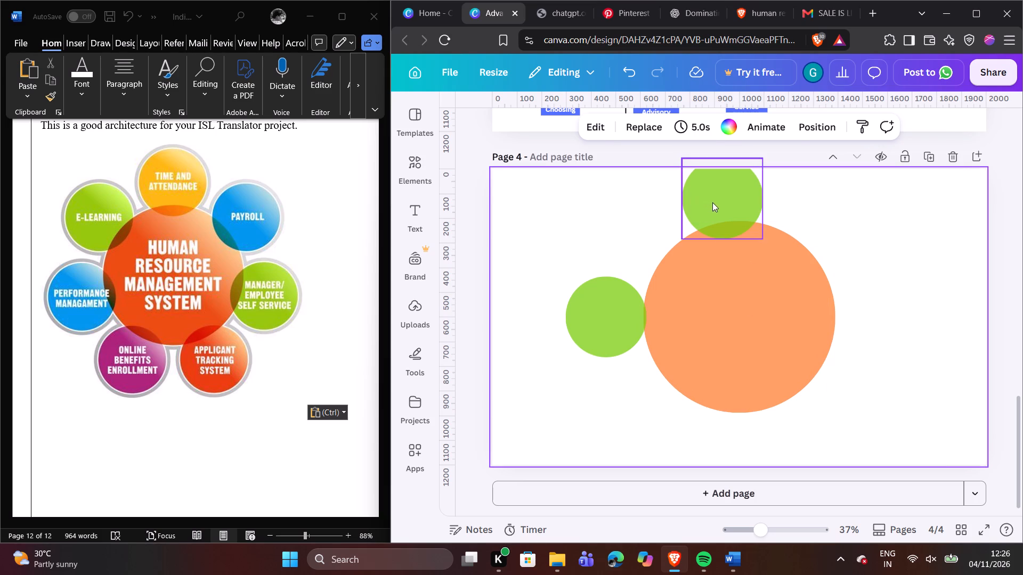
left_click_drag(713, 202, 719, 218)
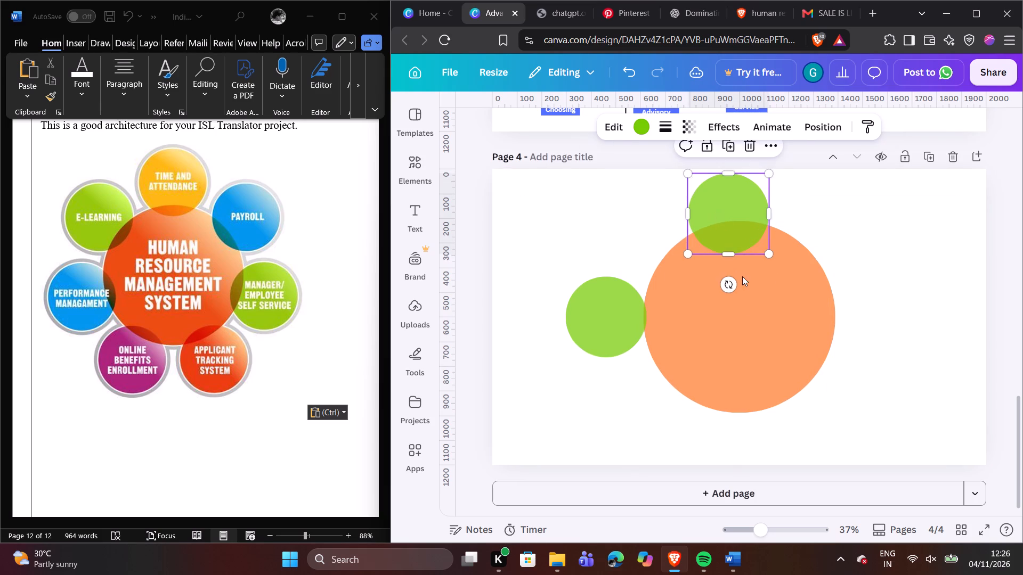
left_click_drag(739, 314, 734, 321)
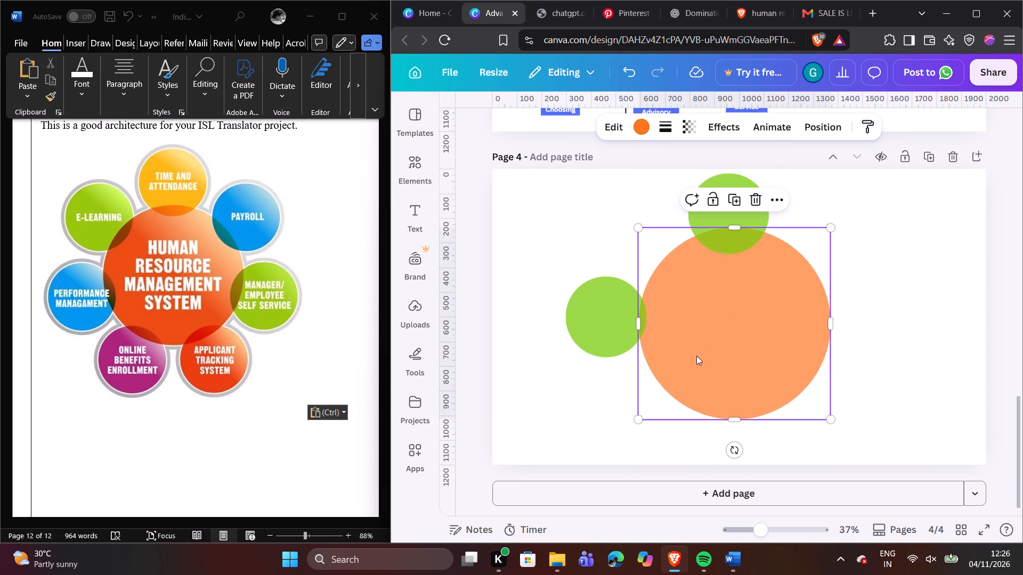
Shrink the orange circle to about 670 × 670 and position it near the page centre, overlapping the upper green circle.
left_click_drag(637, 421, 670, 400)
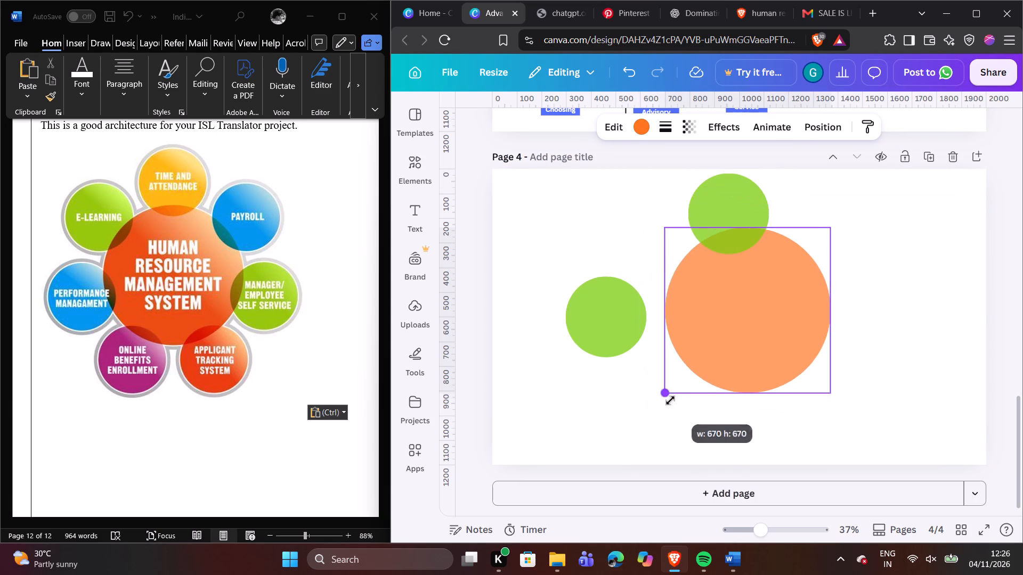
left_click_drag(670, 400, 669, 399)
left_click(856, 252)
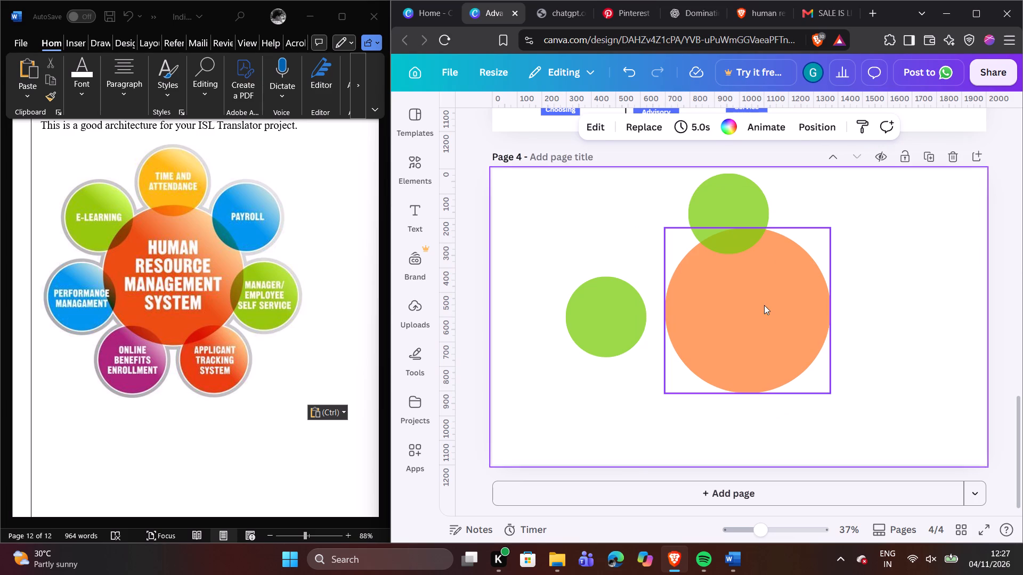
left_click_drag(762, 305, 753, 310)
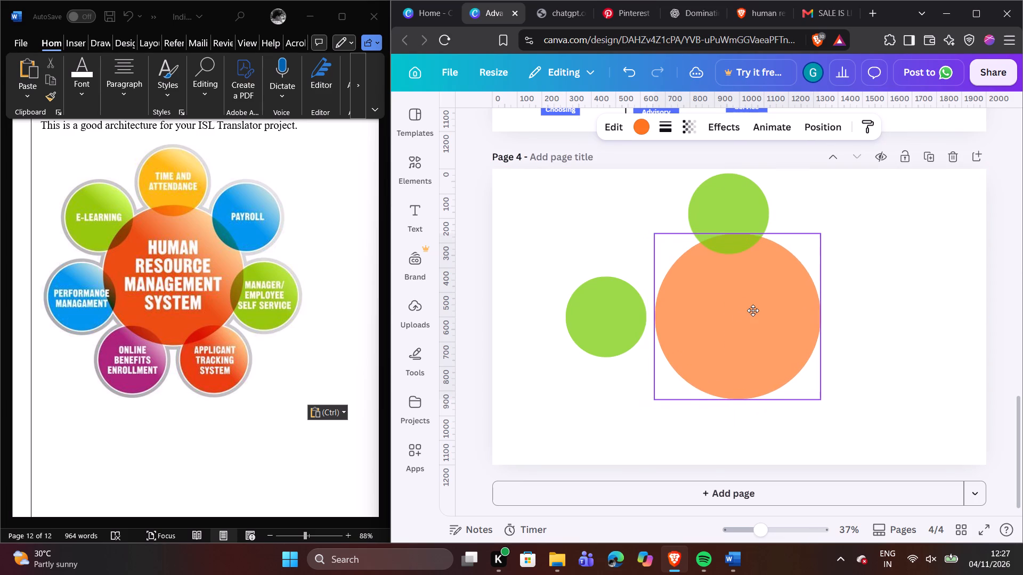
left_click_drag(753, 310, 749, 308)
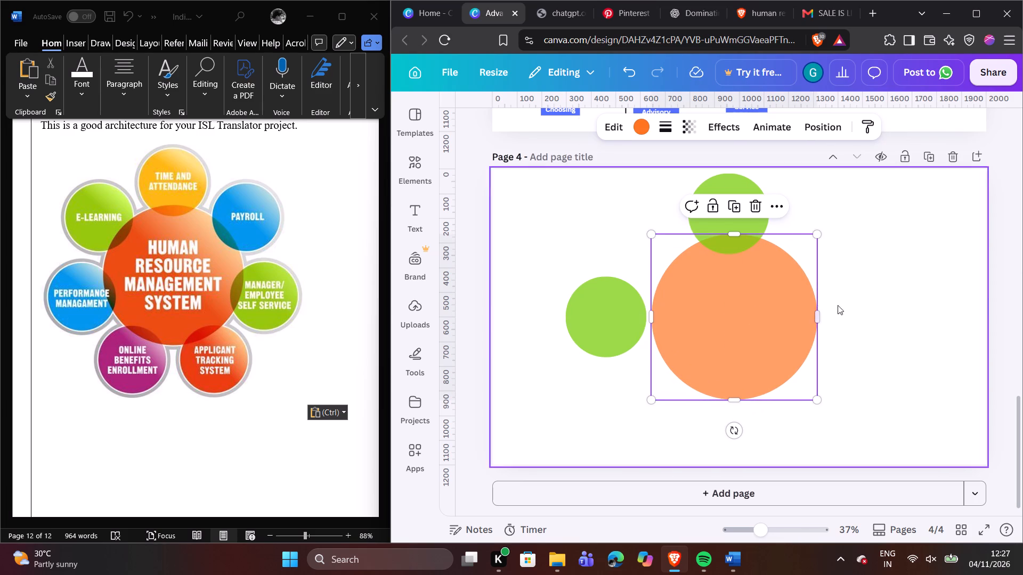
Move the left green circle onto the orange circle's bottom edge, close to its vertical centre line.
left_click_drag(613, 317, 748, 421)
left_click(863, 380)
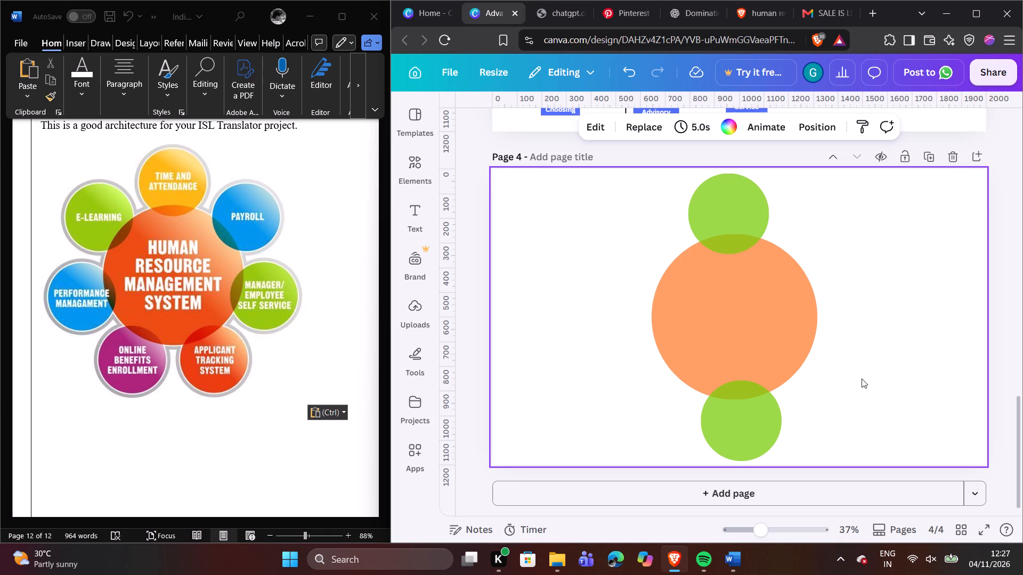
left_click(747, 431)
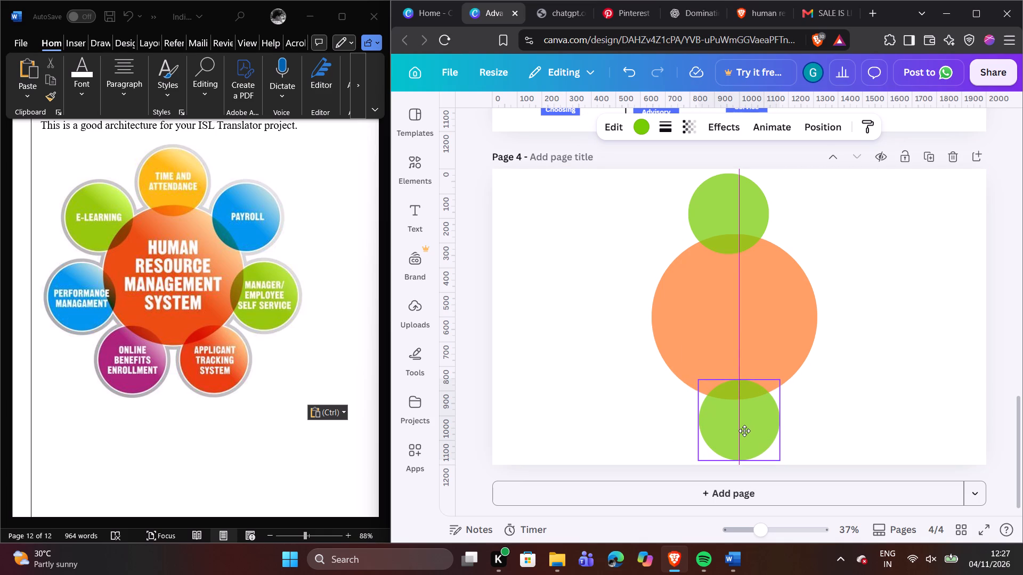
left_click(857, 414)
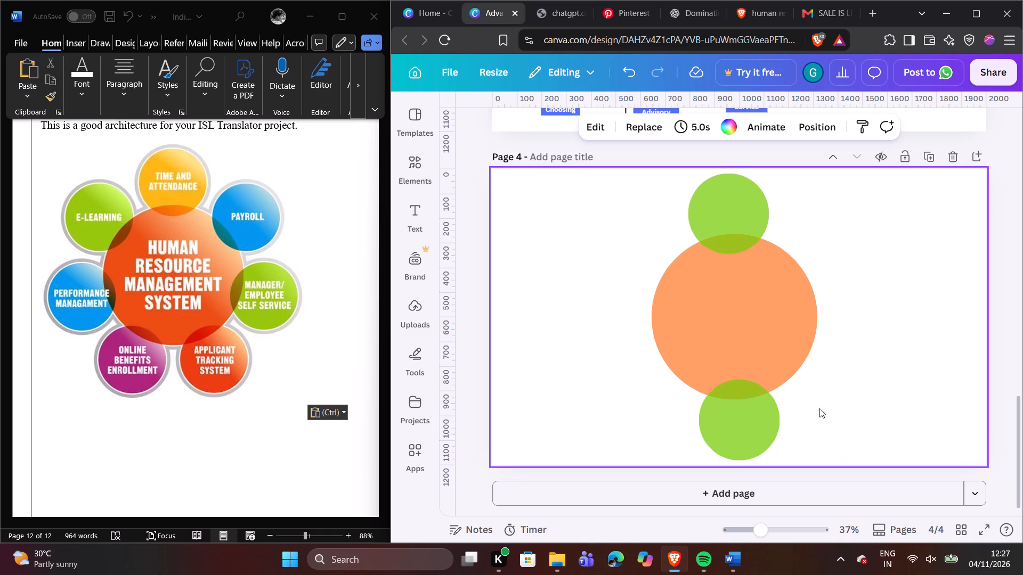
Duplicate the bottom green circle and place the copy over the orange circle's lower-left edge.
left_click(744, 415)
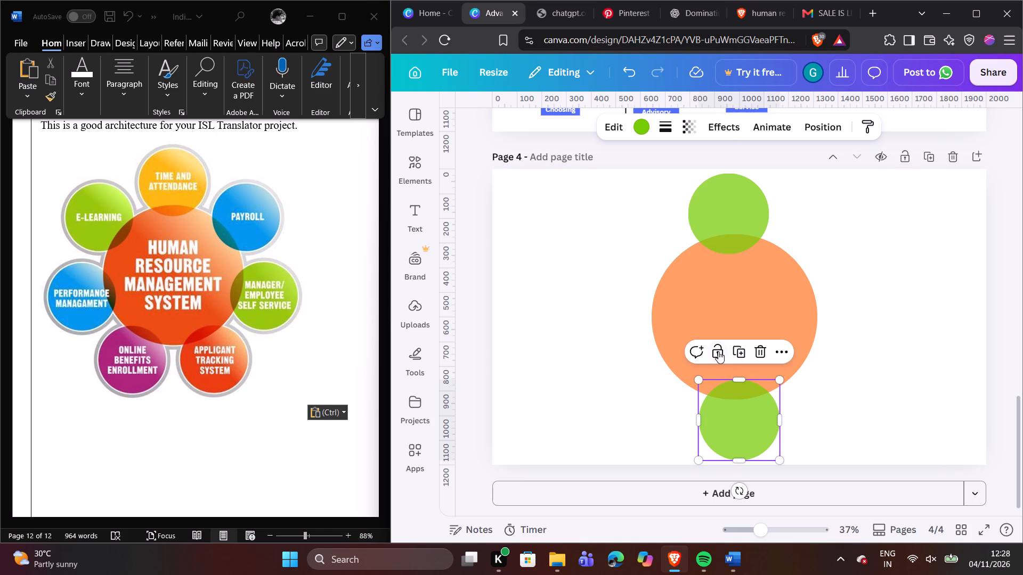
left_click(738, 351)
left_click_drag(738, 407, 646, 374)
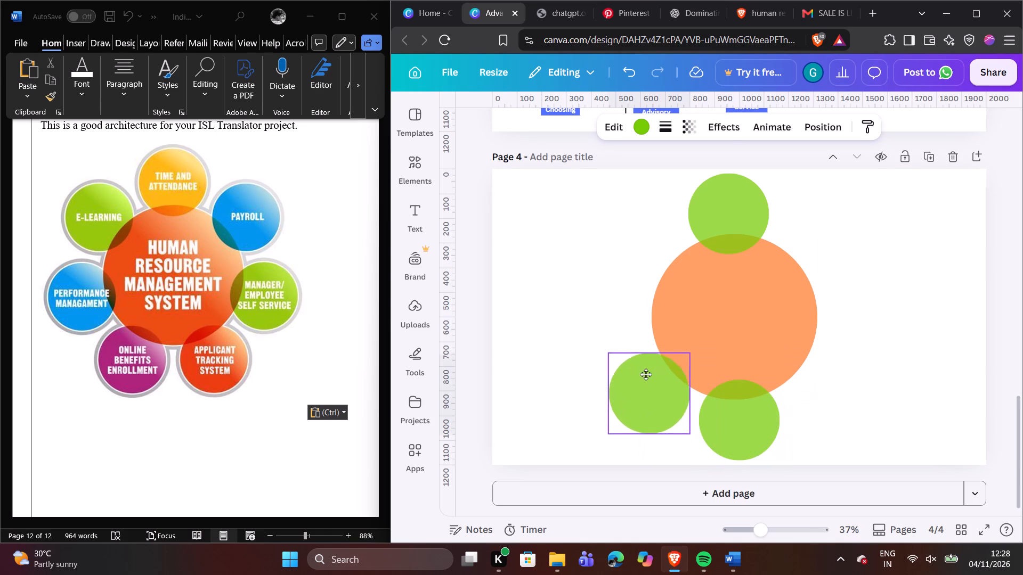
left_click_drag(646, 374, 648, 375)
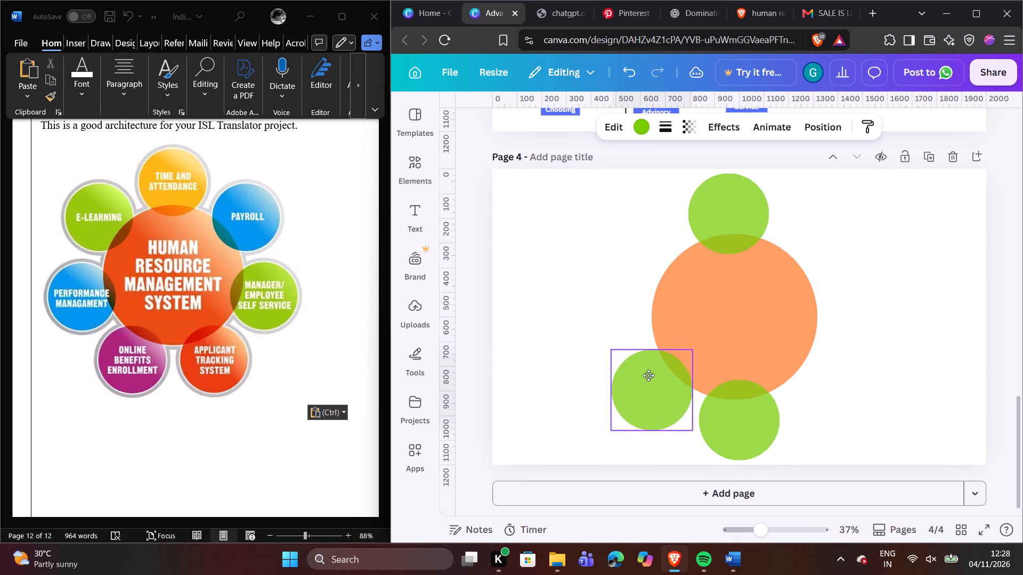
left_click_drag(648, 375, 650, 366)
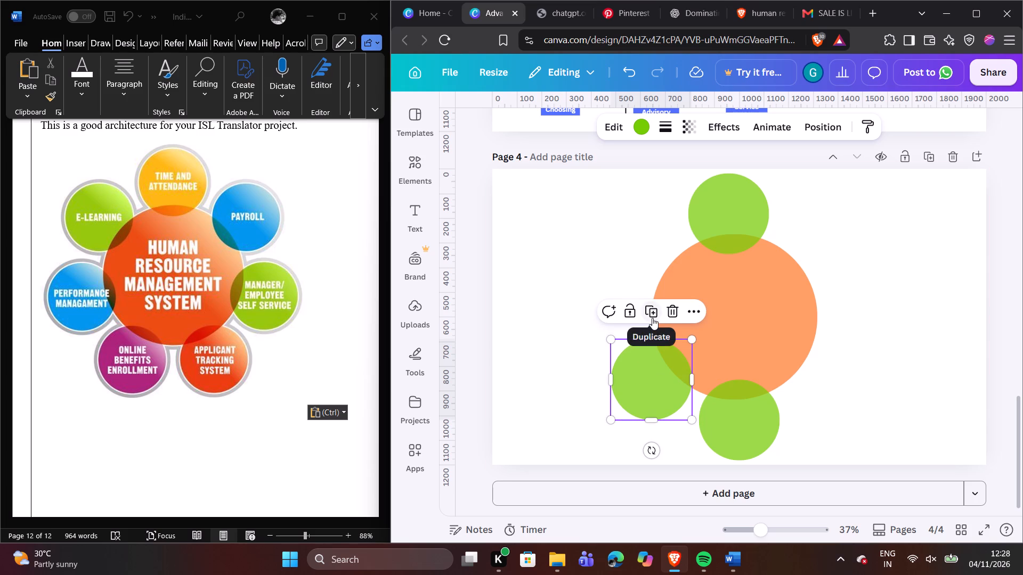
Rearrange the two lower green circles so they sit level over the orange circle's lower-left and lower-right edges.
left_click_drag(668, 382, 548, 309)
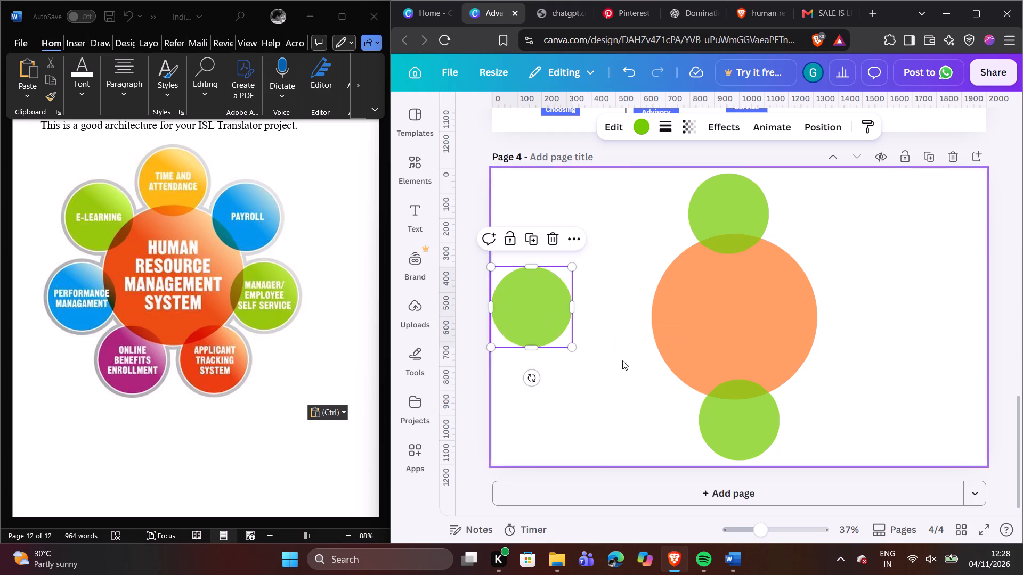
left_click_drag(729, 415, 674, 400)
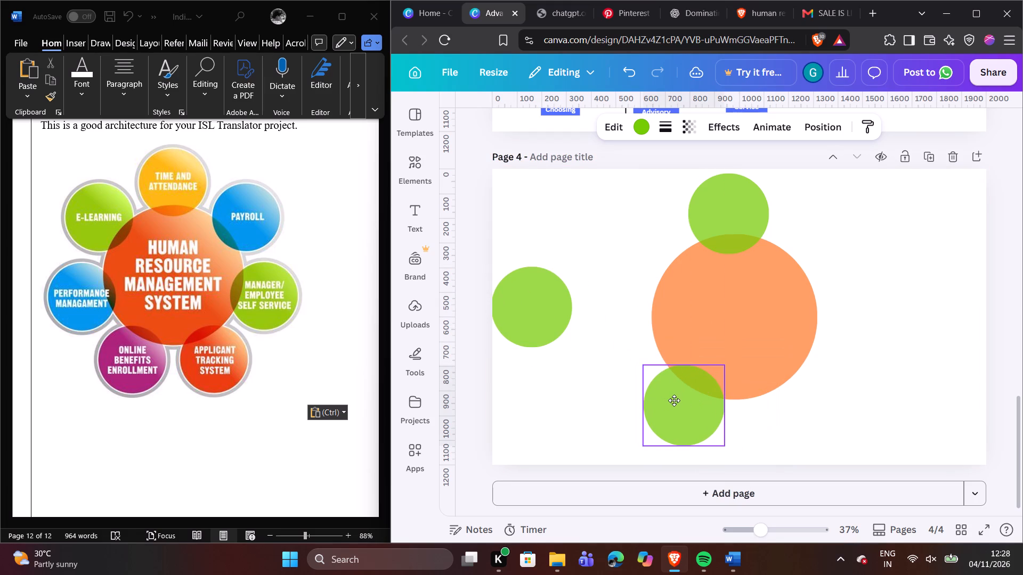
left_click_drag(674, 400, 677, 400)
left_click_drag(523, 317, 524, 317)
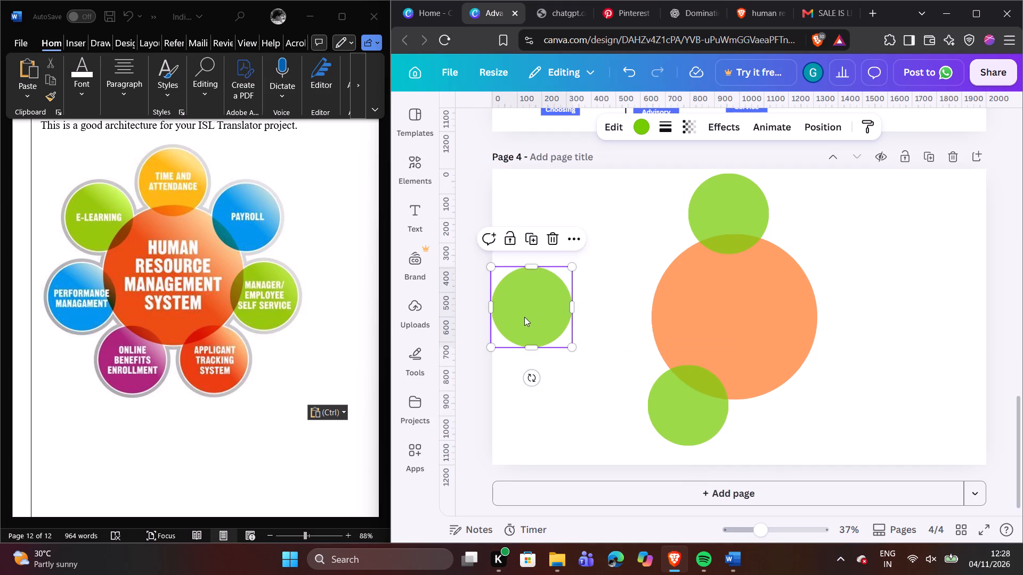
left_click_drag(524, 317, 783, 418)
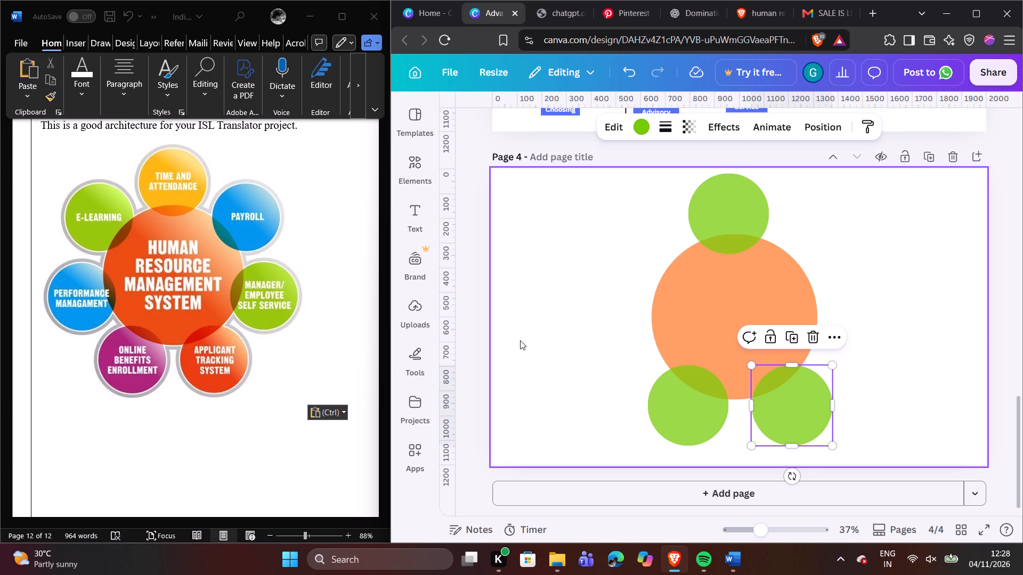
left_click(574, 344)
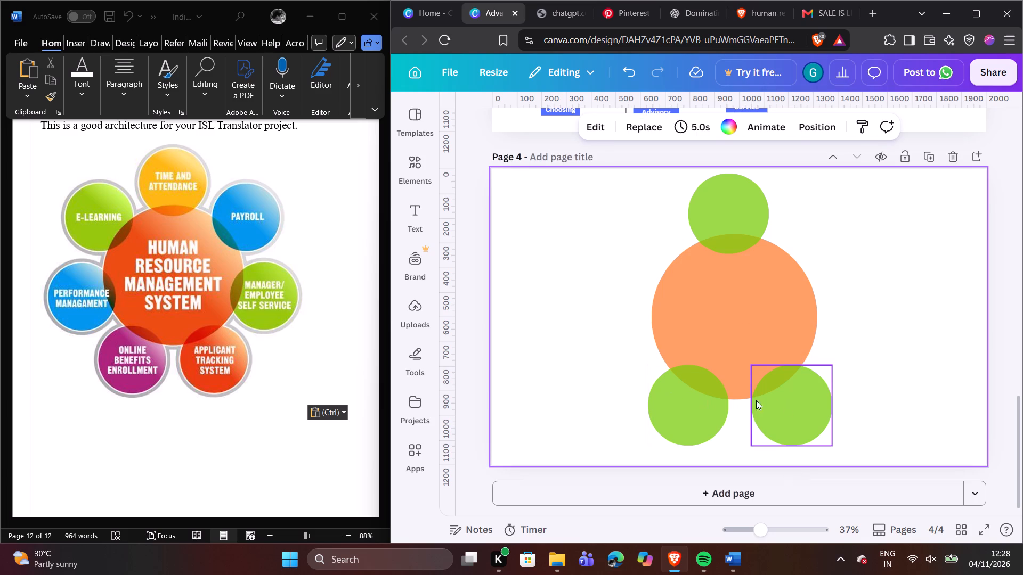
left_click_drag(693, 401, 683, 401)
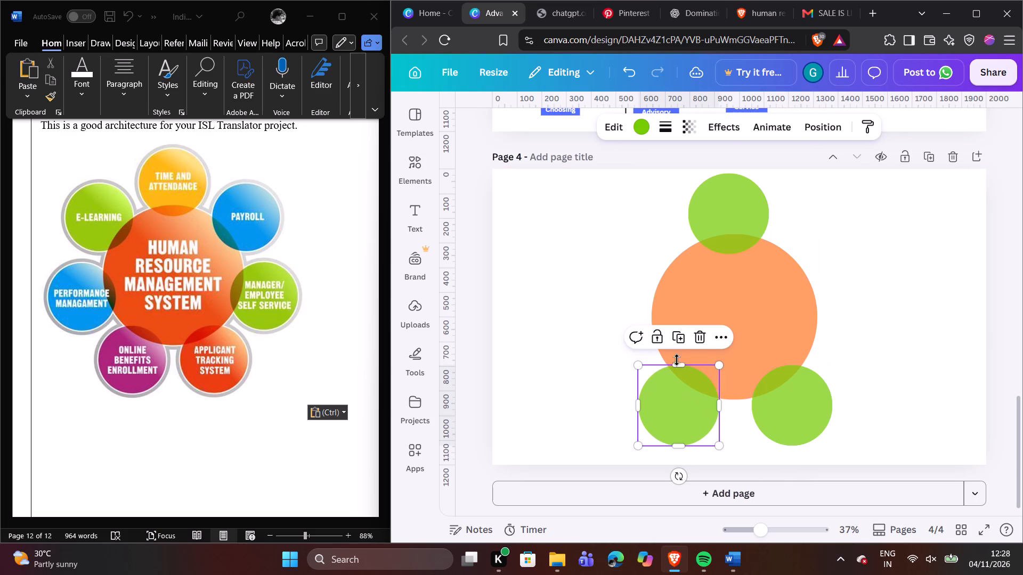
Duplicate the lower-left green circle and place the copy over the orange circle's left edge, just above the original.
left_click(675, 340)
left_click_drag(679, 405, 616, 318)
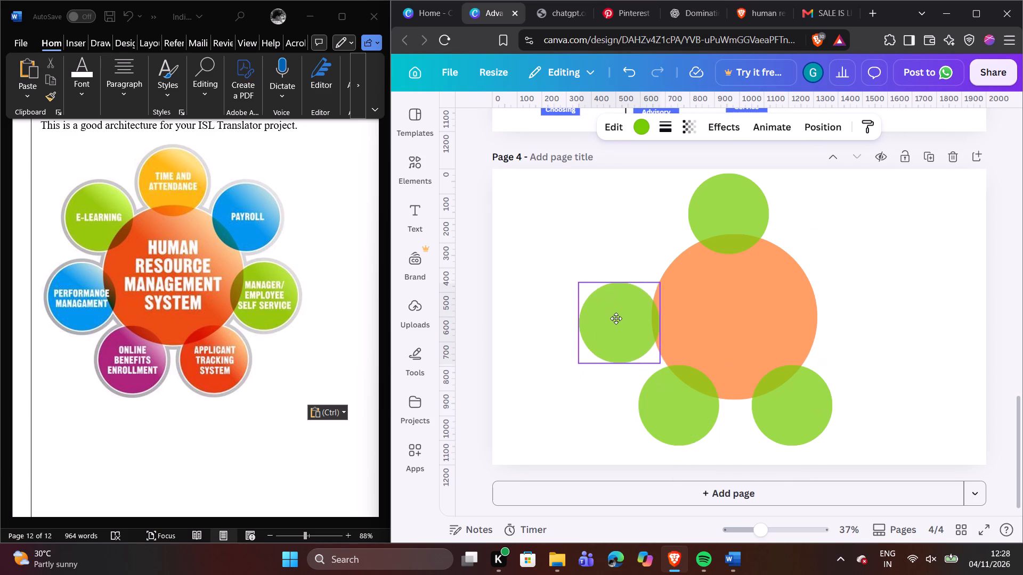
left_click_drag(616, 318, 622, 317)
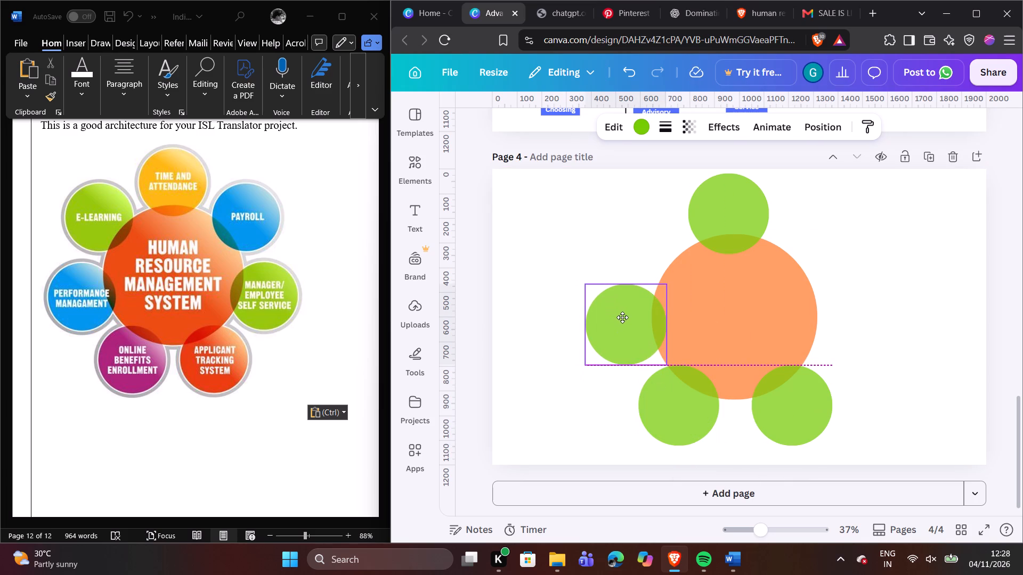
left_click_drag(622, 317, 625, 317)
Duplicate the left green circle and place the copy over the orange circle's upper-left edge, beside the top green circle.
left_click(630, 259)
left_click_drag(580, 236, 589, 236)
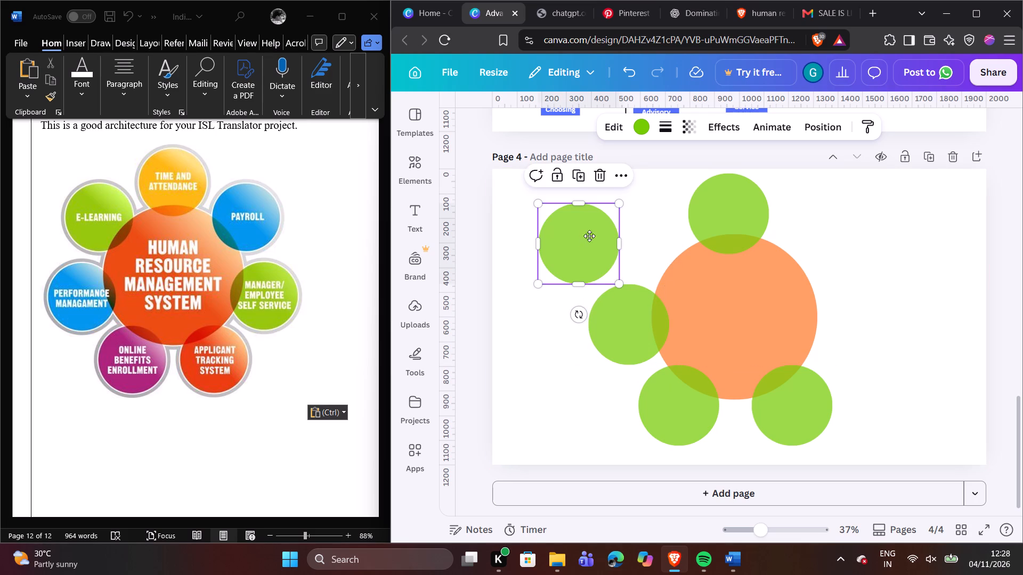
left_click_drag(589, 236, 652, 239)
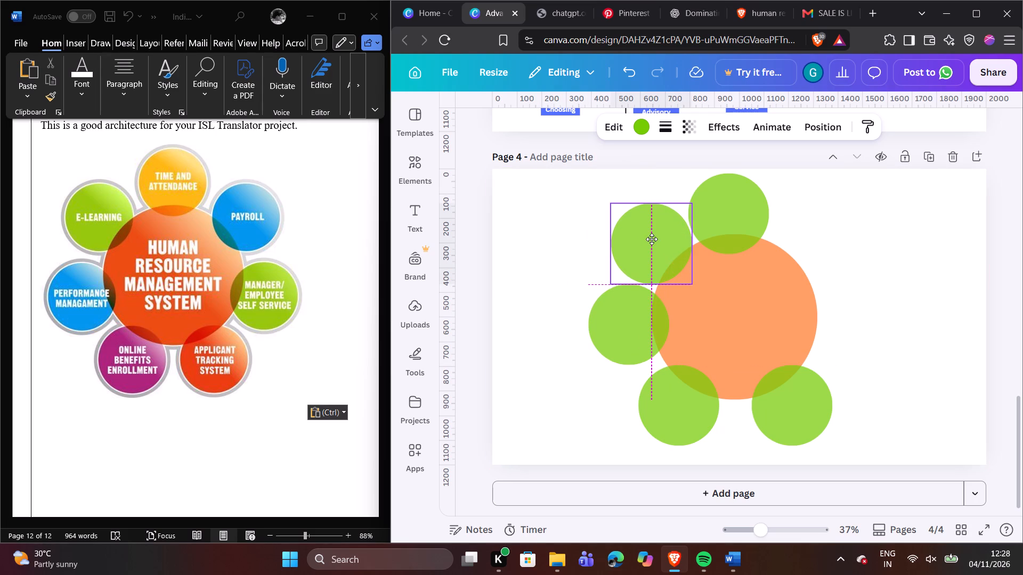
left_click_drag(652, 239, 655, 238)
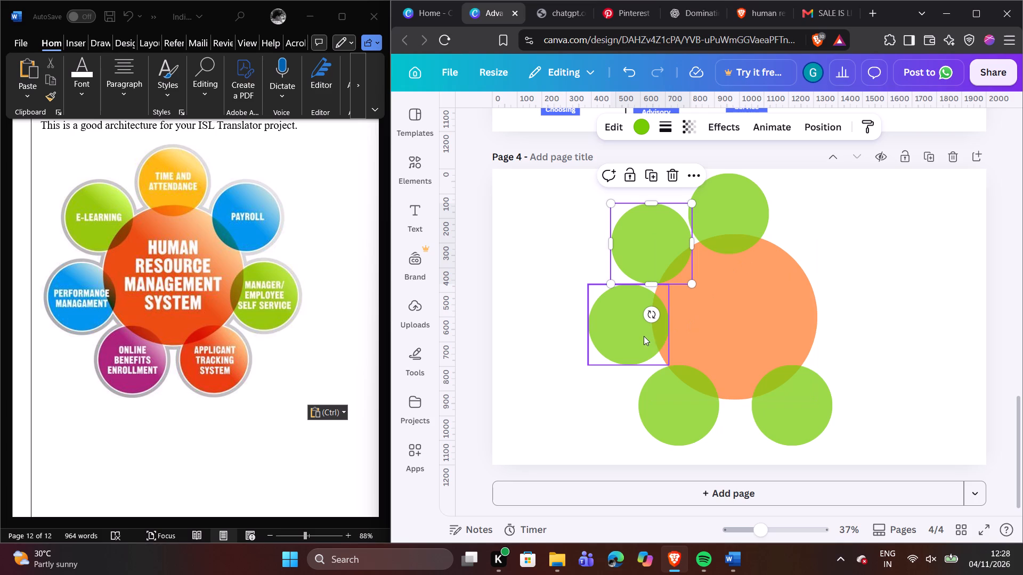
Fine-tune the left and upper-left green circles so they sit slightly lower and evenly spaced along the orange circle's left edge.
left_click_drag(643, 336, 647, 339)
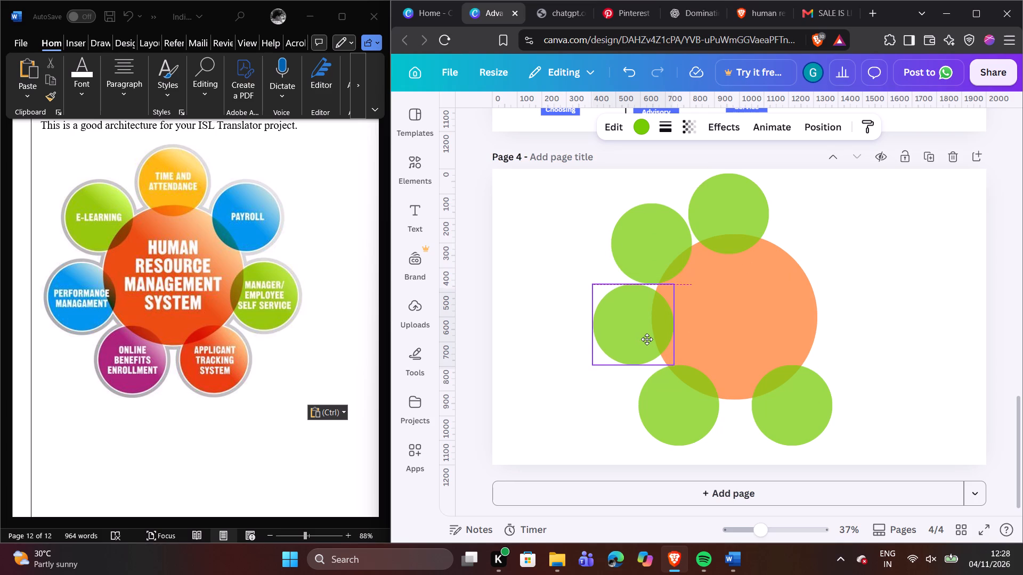
left_click_drag(647, 339, 648, 340)
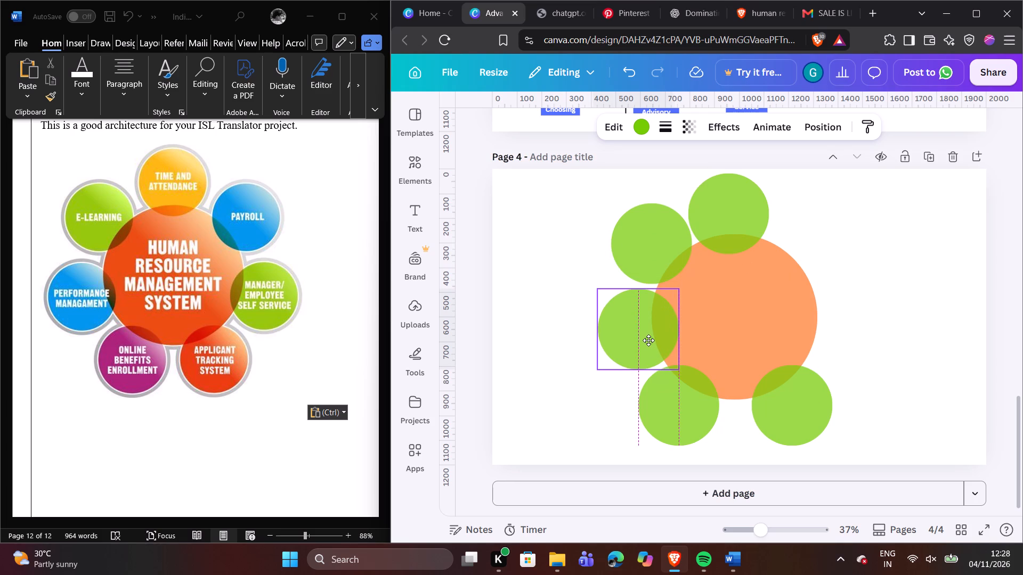
left_click_drag(648, 340, 647, 340)
left_click(653, 234)
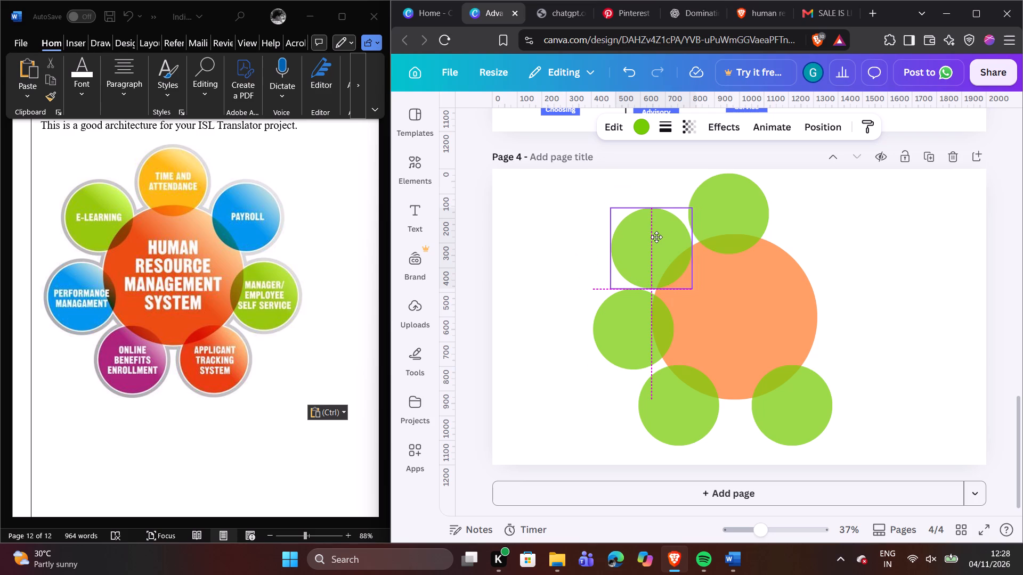
left_click(640, 343)
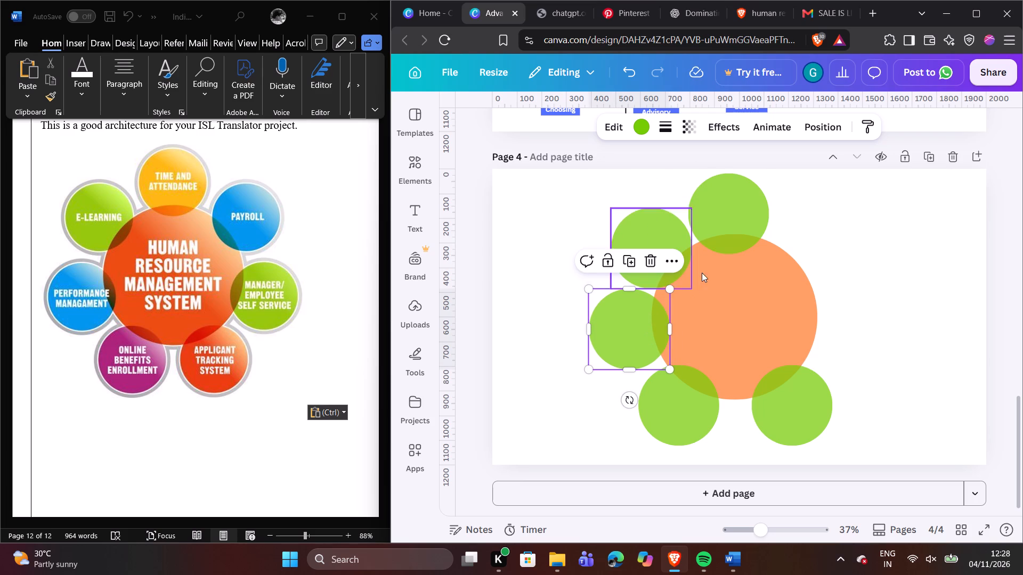
left_click(814, 221)
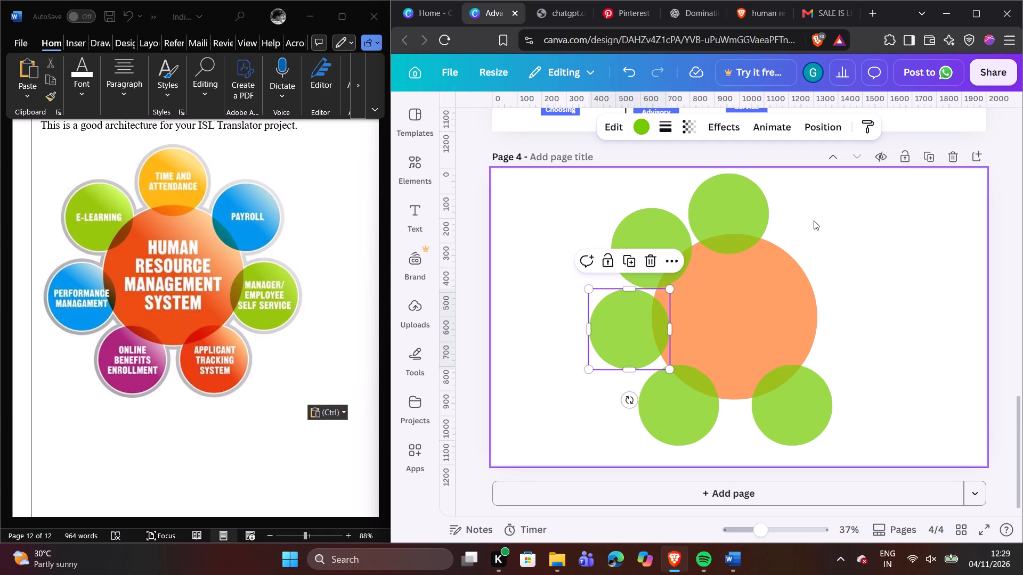
left_click(871, 260)
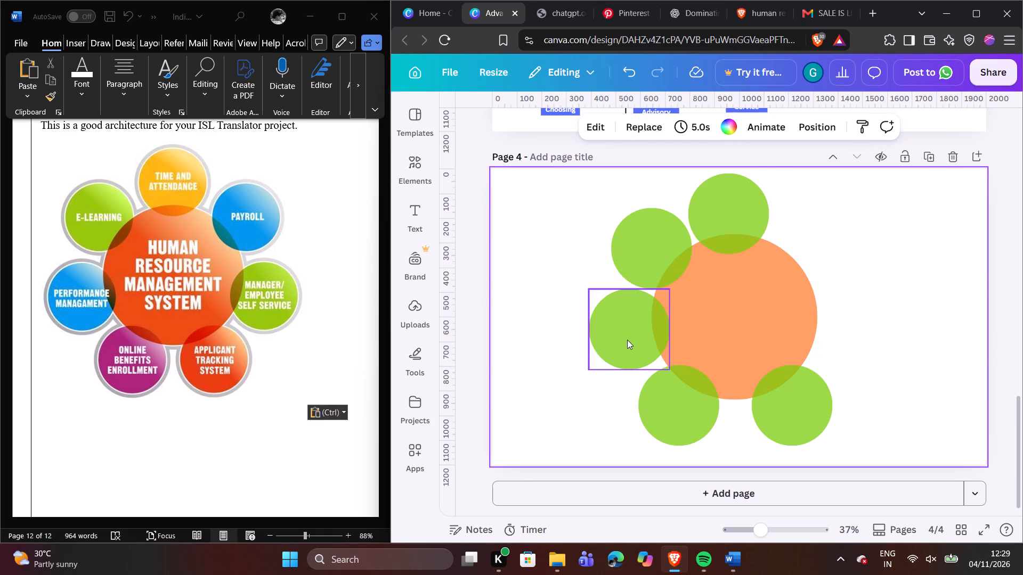
left_click(627, 338)
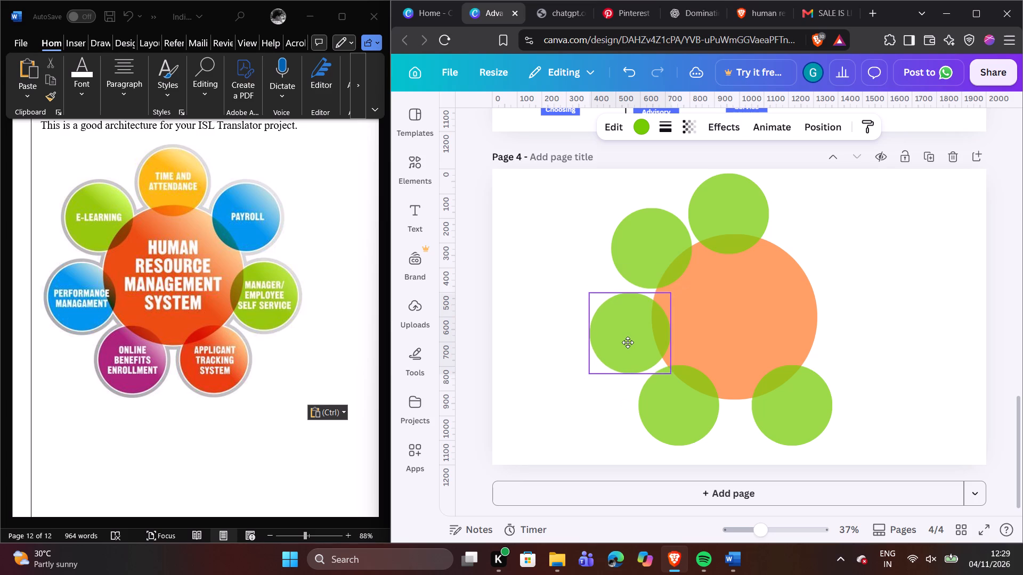
left_click(560, 294)
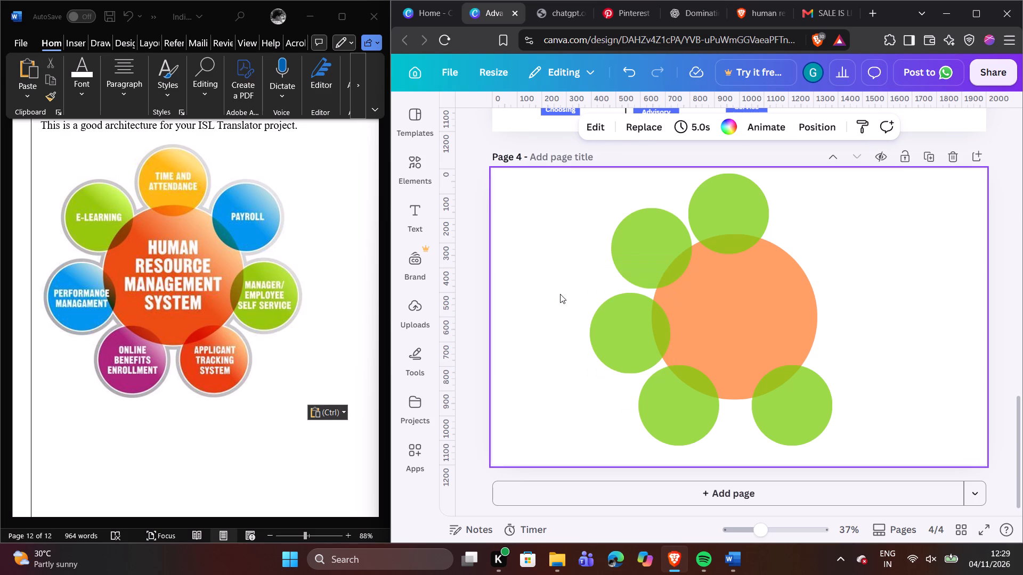
Duplicate the lower-right green circle and place the copy over the orange circle's right edge, just above the original.
left_click(801, 391)
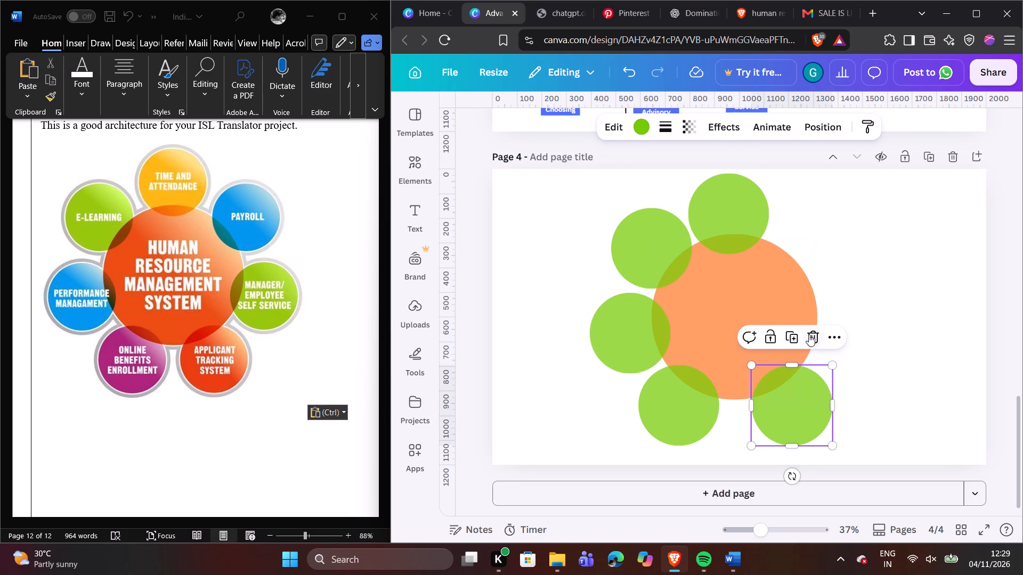
left_click(800, 333)
left_click_drag(825, 426, 874, 340)
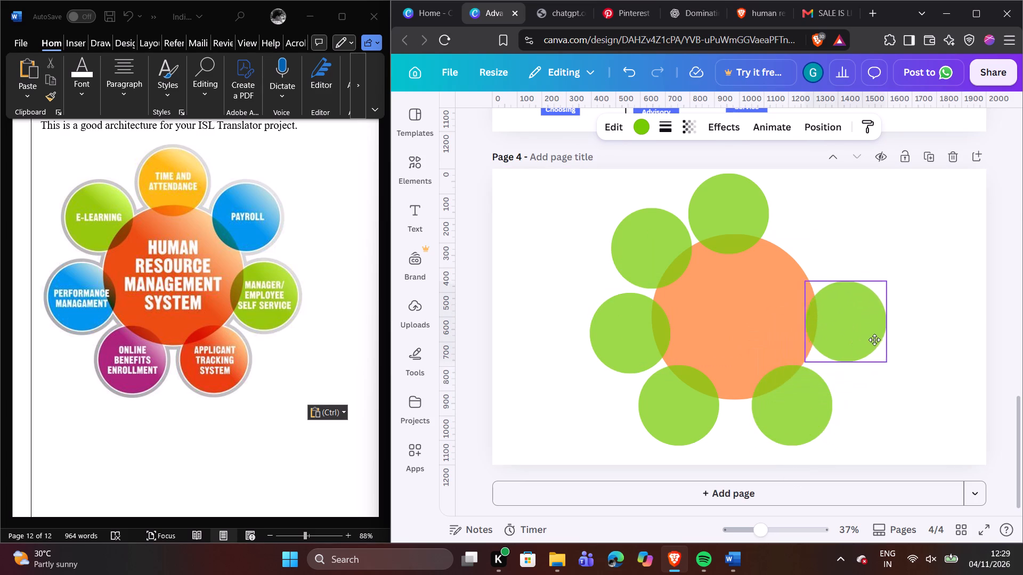
left_click_drag(874, 340, 865, 345)
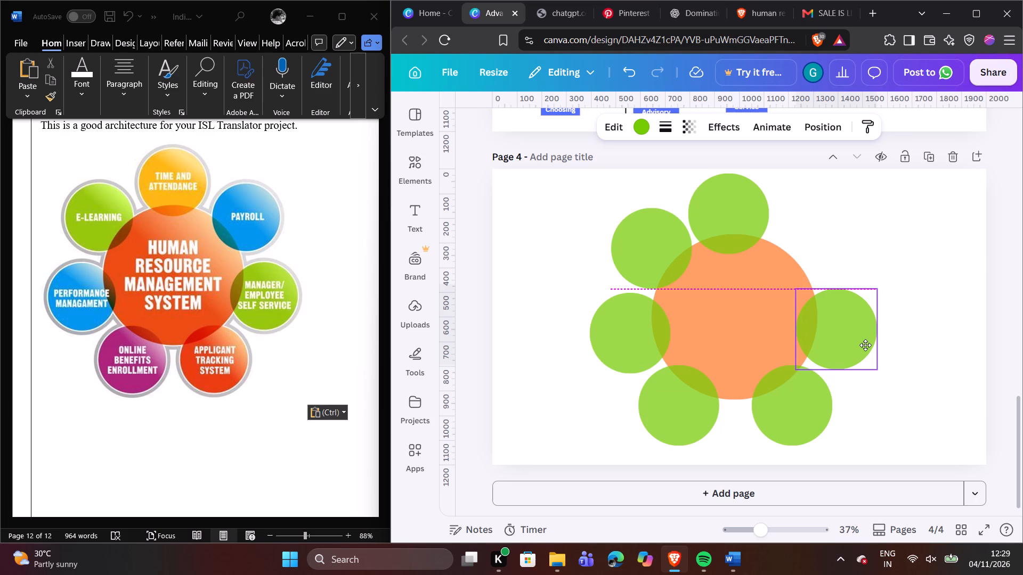
left_click_drag(865, 345, 865, 347)
left_click_drag(865, 347, 865, 348)
Duplicate the right green circle and place the copy over the orange circle's upper-right edge, beside the top green circle.
left_click(837, 264)
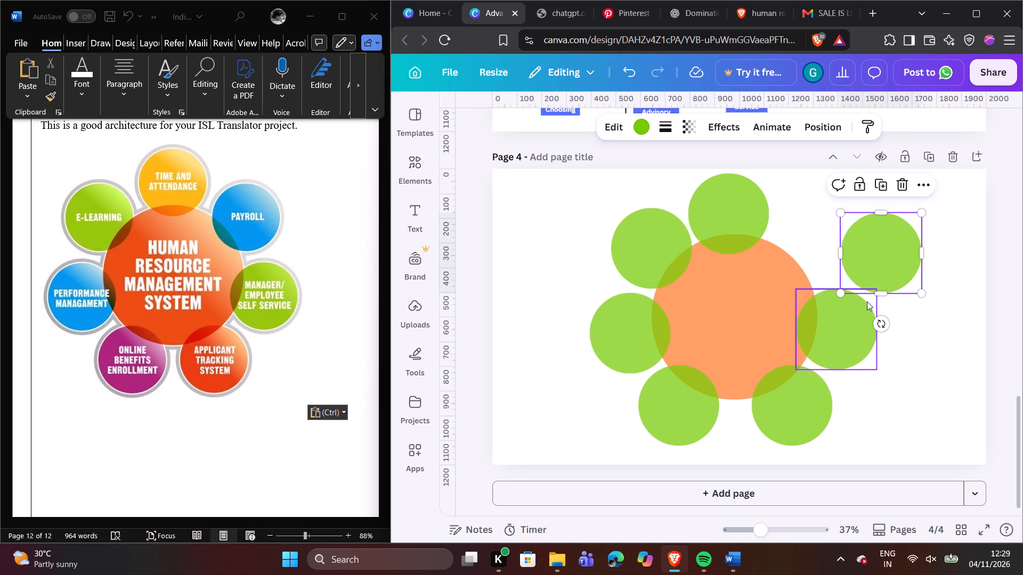
left_click_drag(884, 249, 815, 242)
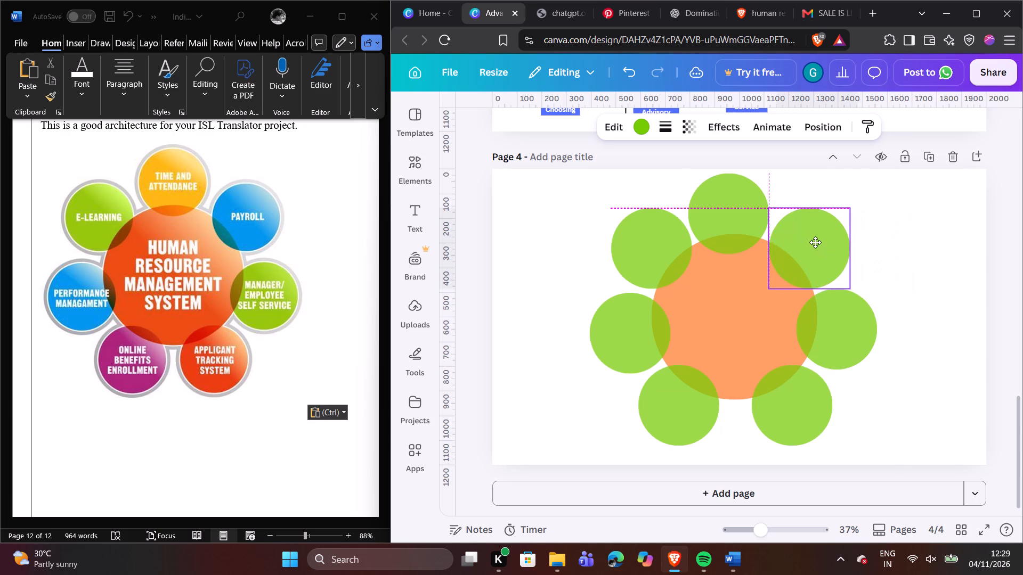
left_click_drag(815, 242, 815, 239)
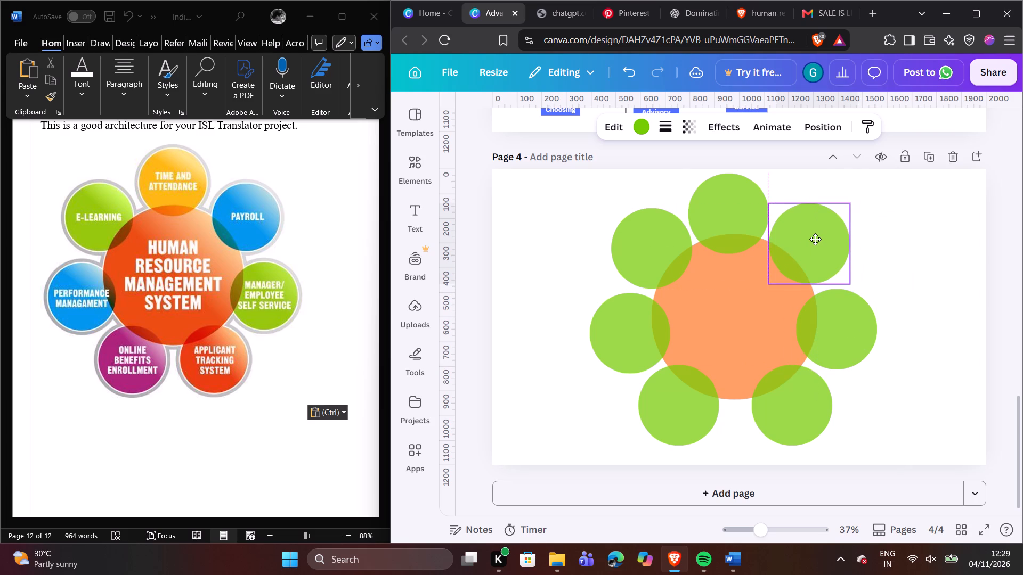
left_click_drag(815, 239, 818, 240)
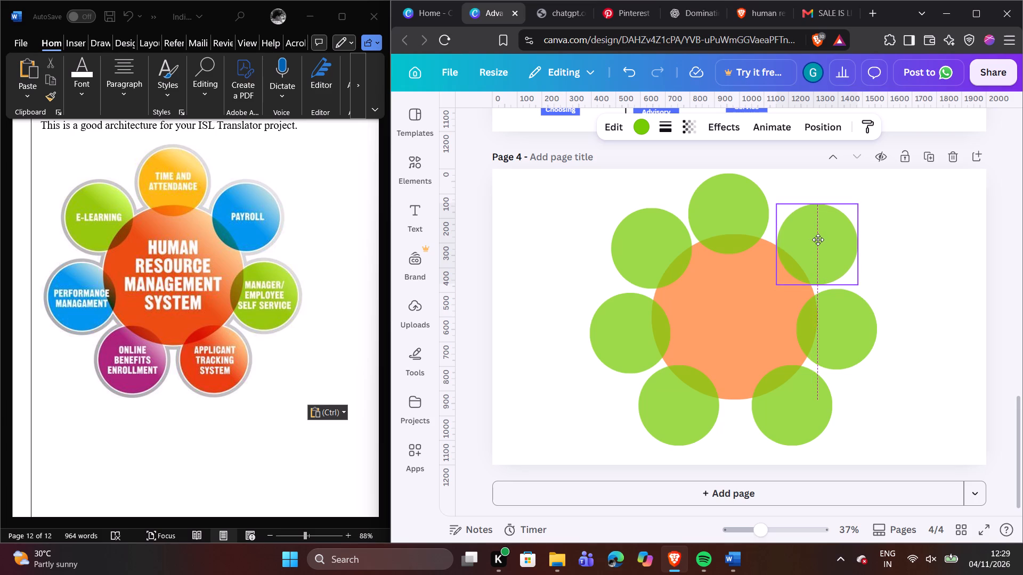
left_click_drag(818, 240, 819, 240)
left_click_drag(819, 240, 816, 240)
left_click(873, 245)
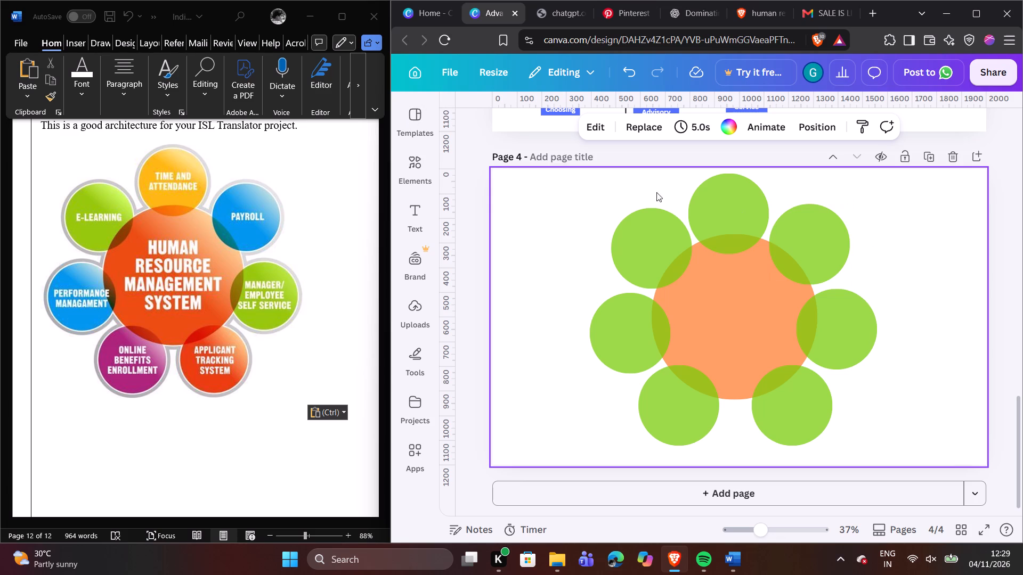
Recolour the large central orange circle bright red, trying several red shades from the full set of default solid colours.
left_click(717, 215)
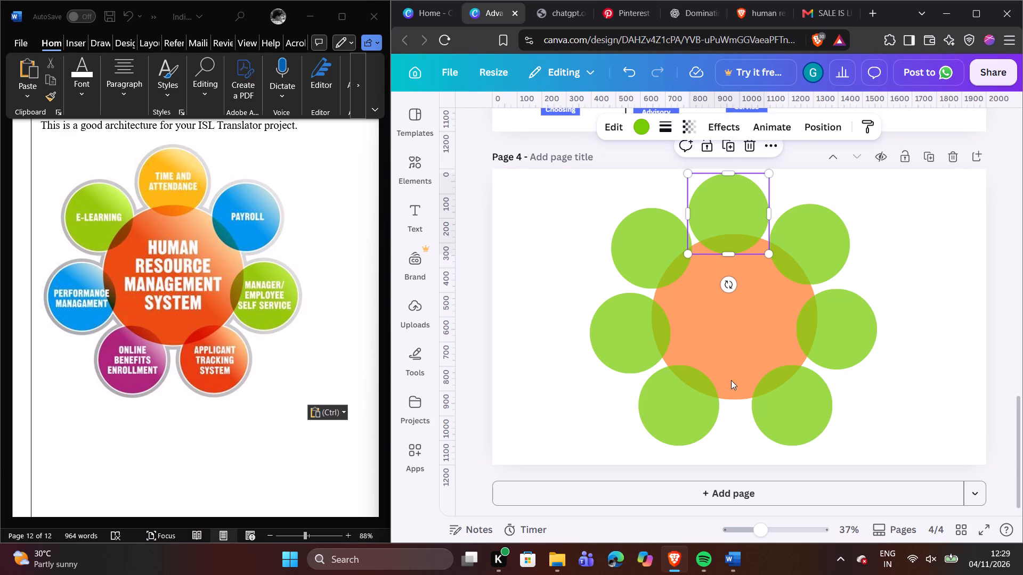
left_click(729, 348)
left_click(643, 128)
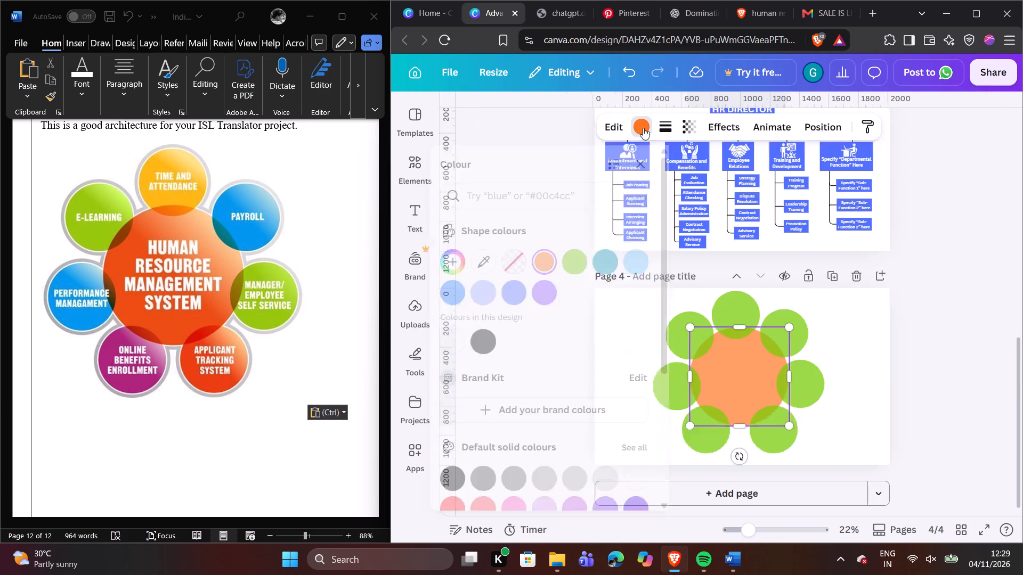
scroll(623, 294, "down", 3)
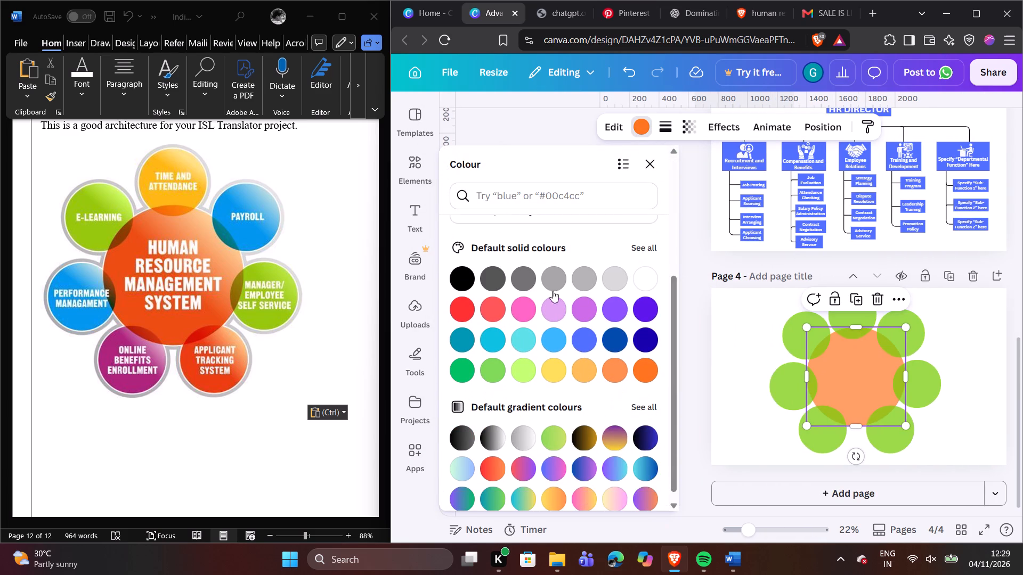
left_click(486, 307)
left_click(467, 303)
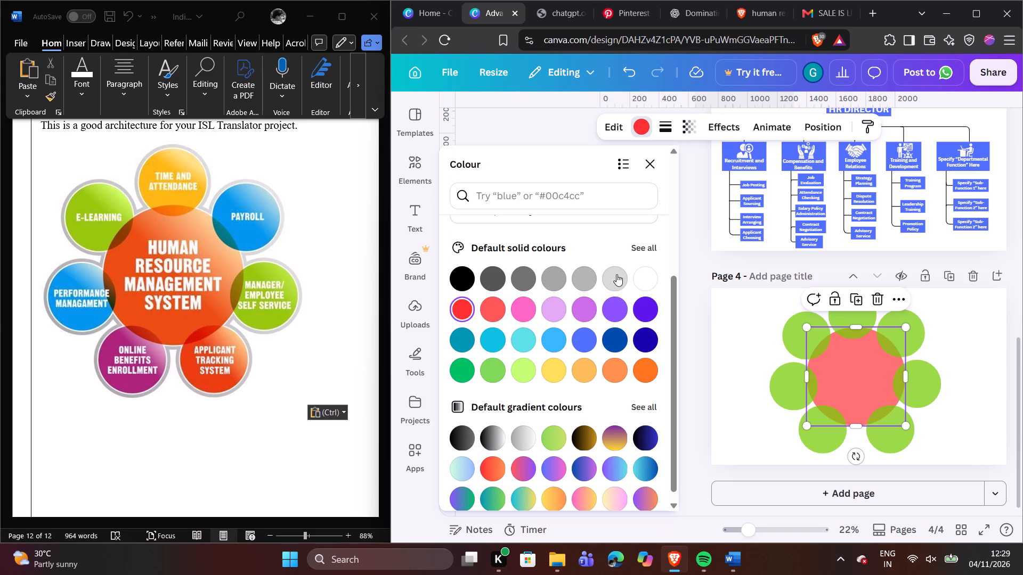
left_click(645, 246)
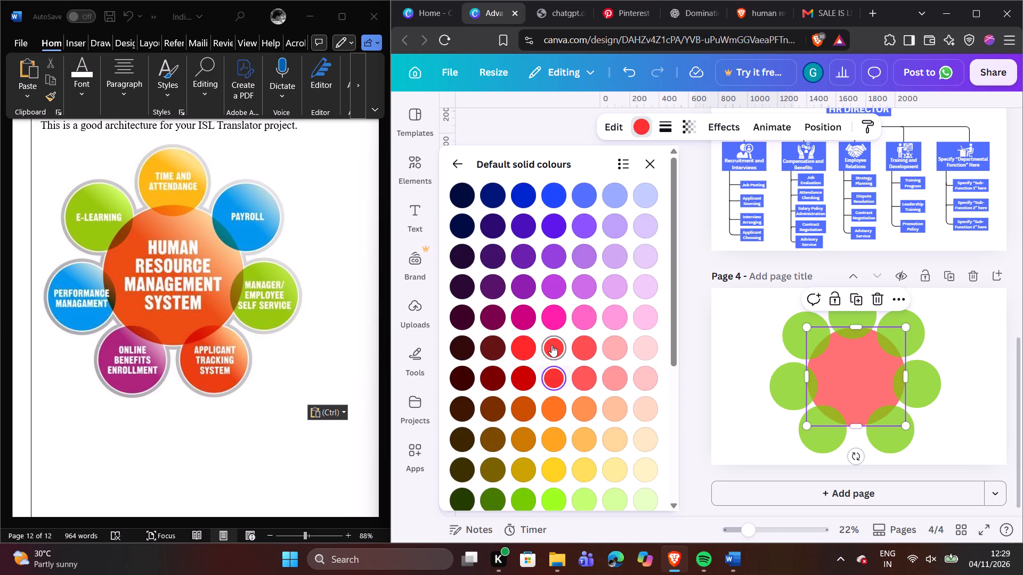
left_click(551, 345)
left_click(551, 345)
left_click(581, 347)
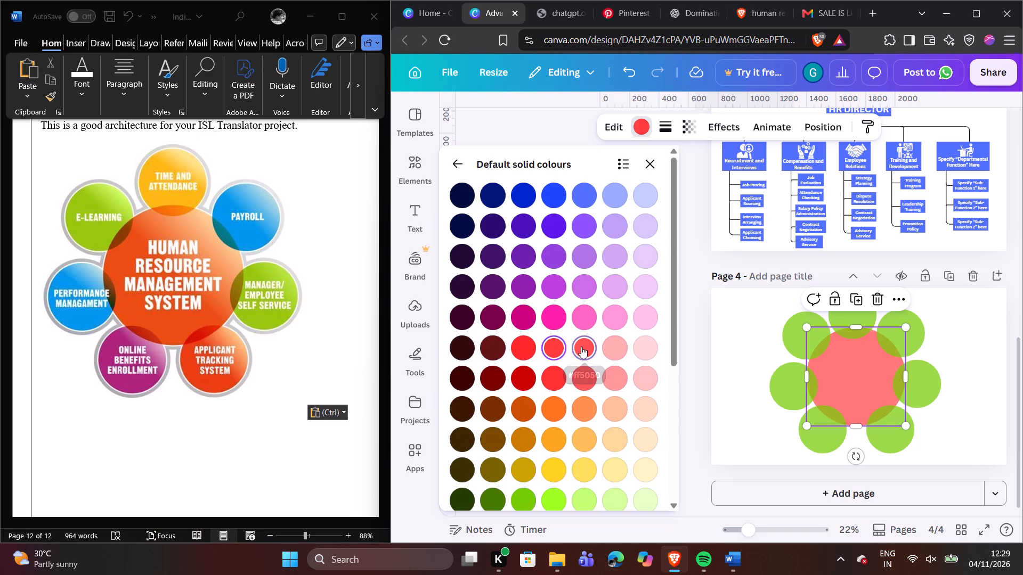
left_click(529, 369)
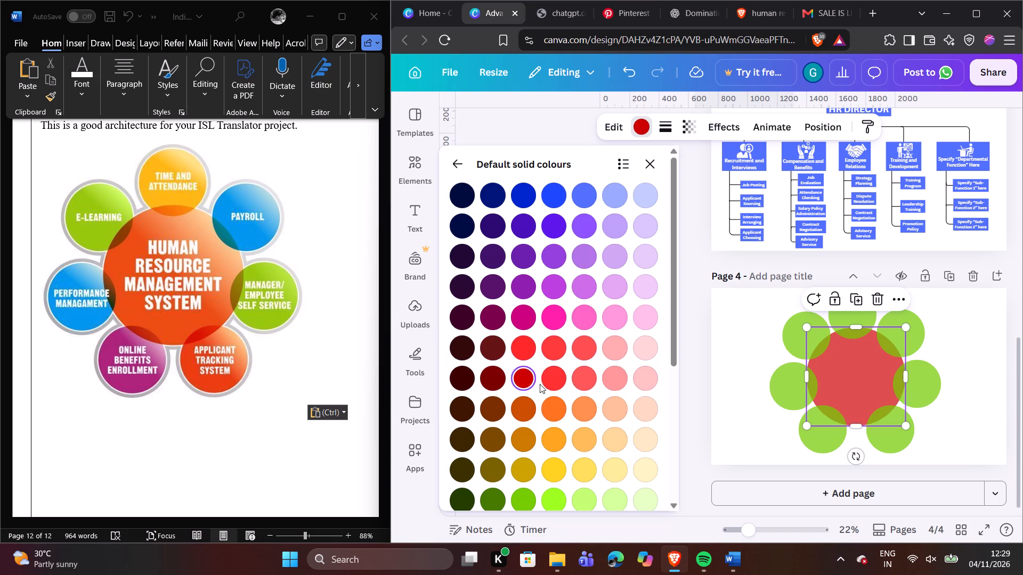
left_click(548, 373)
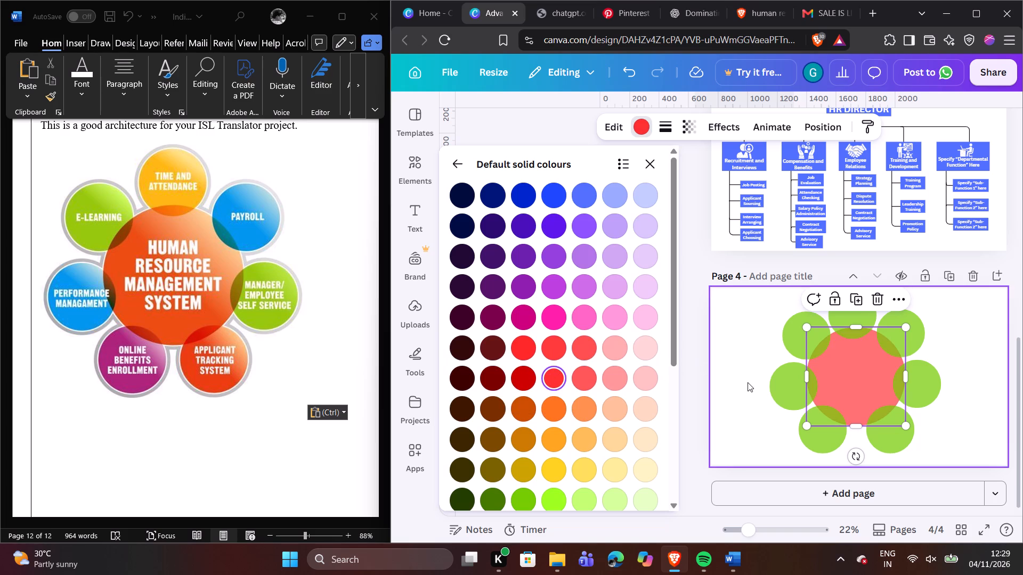
double_click(748, 382)
left_click(740, 385)
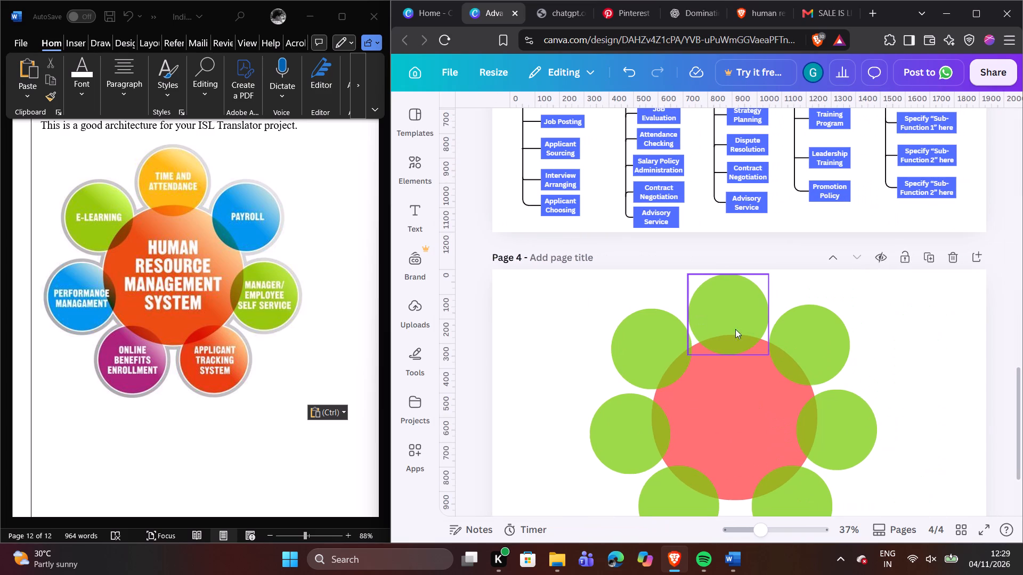
Recolour the top green circle orange with the default solid colour #ffa51f.
left_click(724, 321)
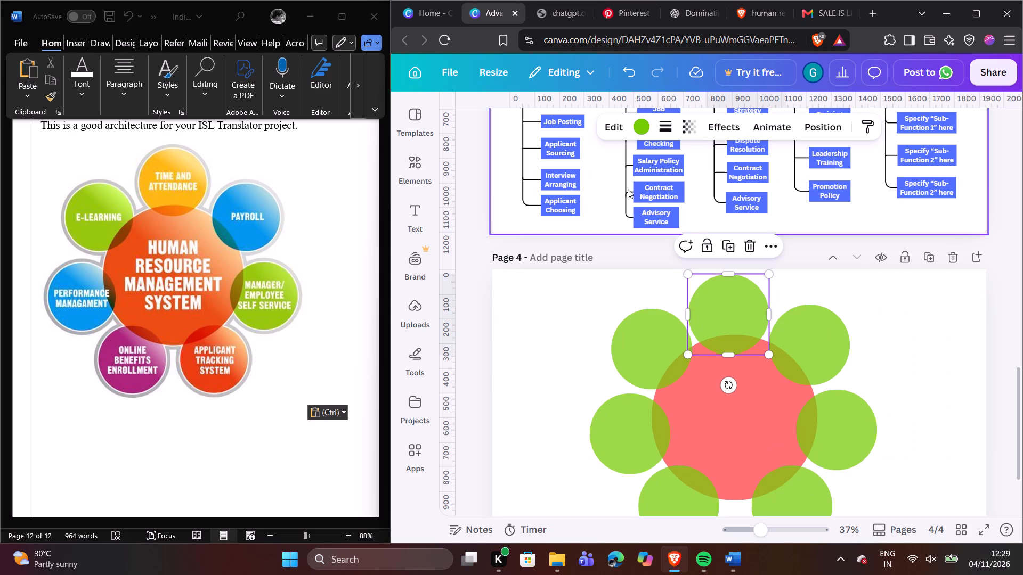
left_click(644, 127)
scroll(583, 263, "down", 4)
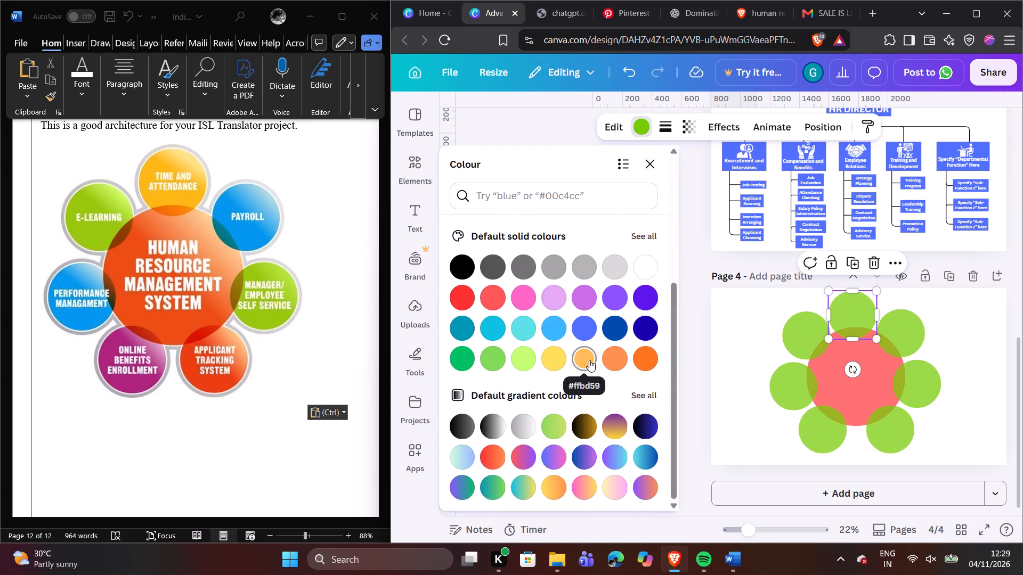
left_click(589, 359)
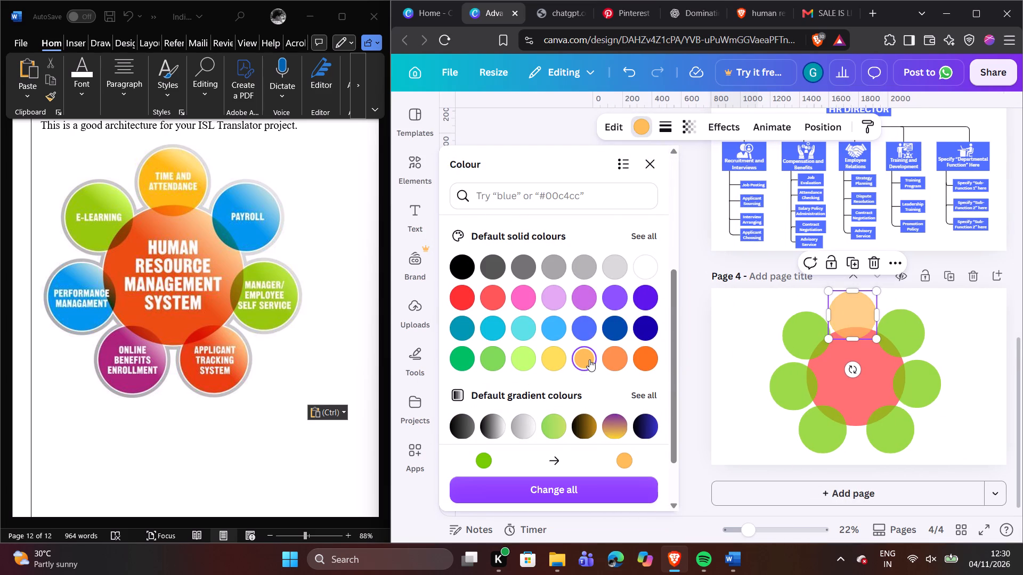
left_click(647, 231)
scroll(569, 380, "down", 1)
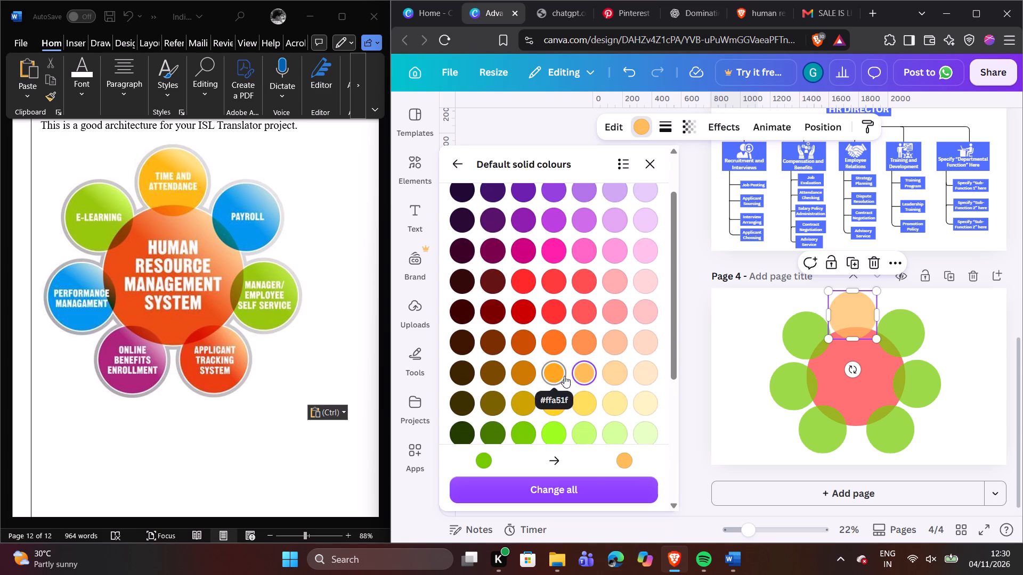
left_click(554, 376)
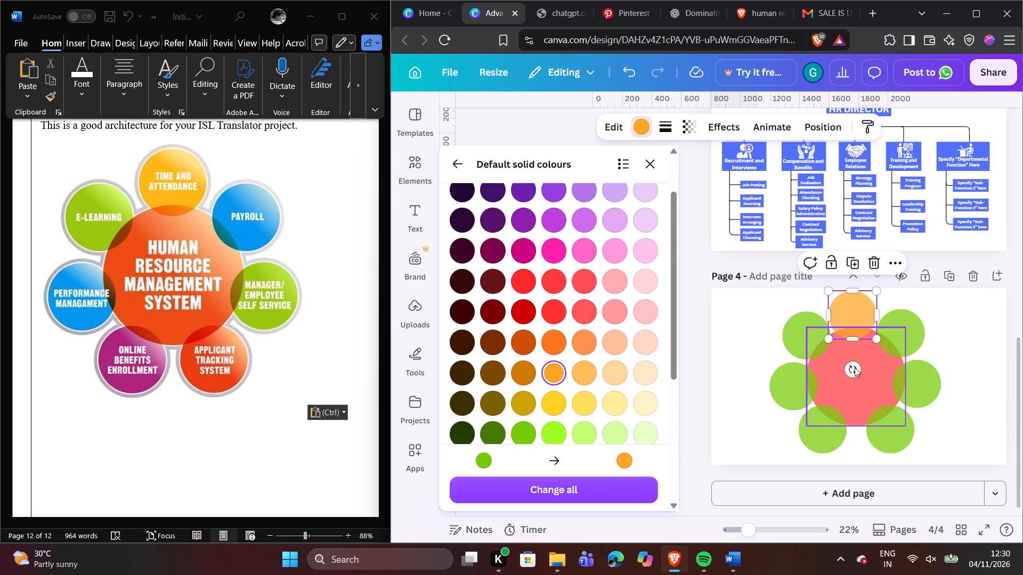
Recolour the upper-right green circle, beside the orange one, light blue using the default solid colours.
left_click(904, 325)
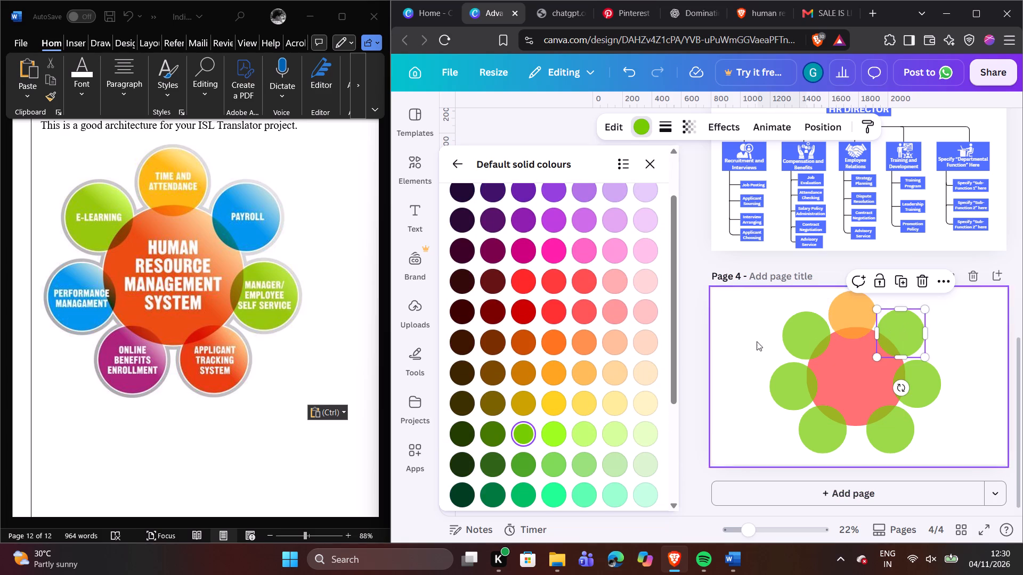
scroll(578, 297, "up", 4)
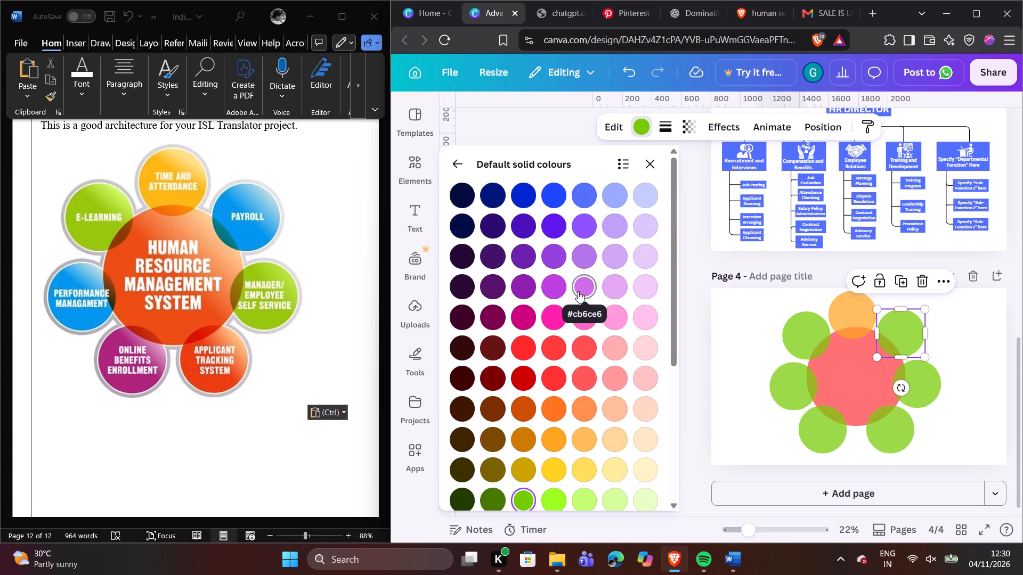
scroll(578, 284, "down", 5)
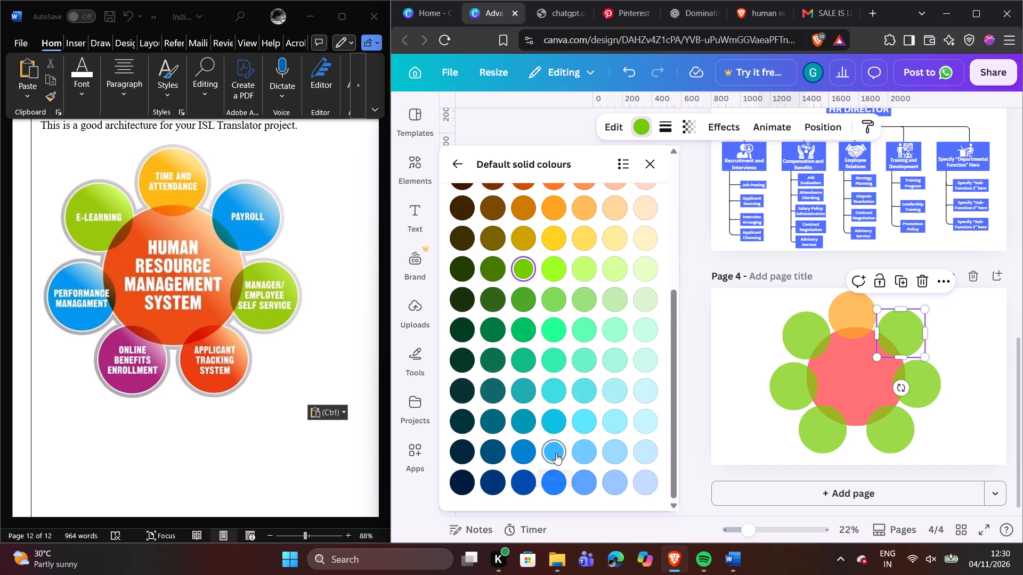
left_click(557, 452)
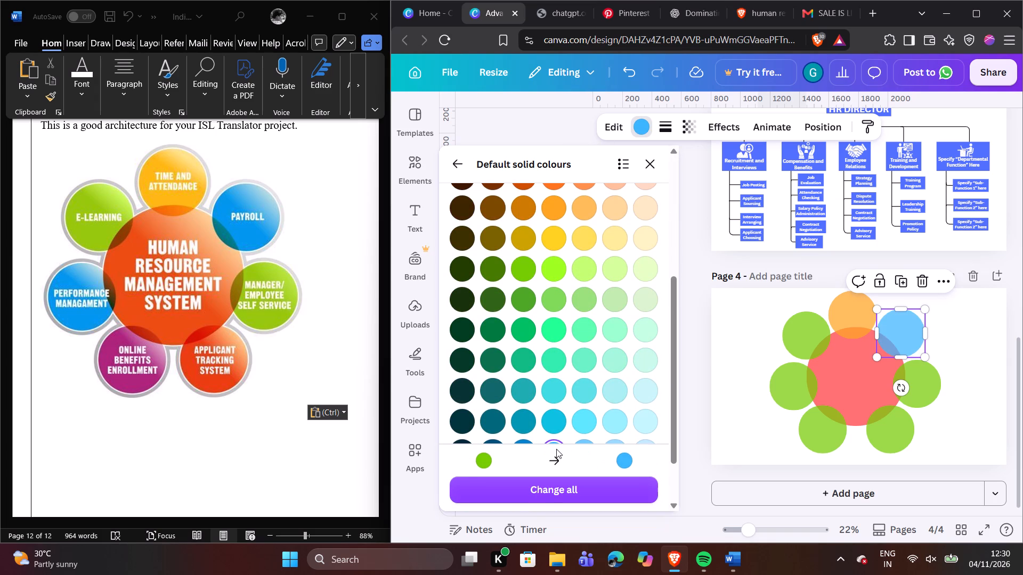
Recolour the green circle on the red circle's right edge a darker medium green from the default solid colours.
left_click(918, 384)
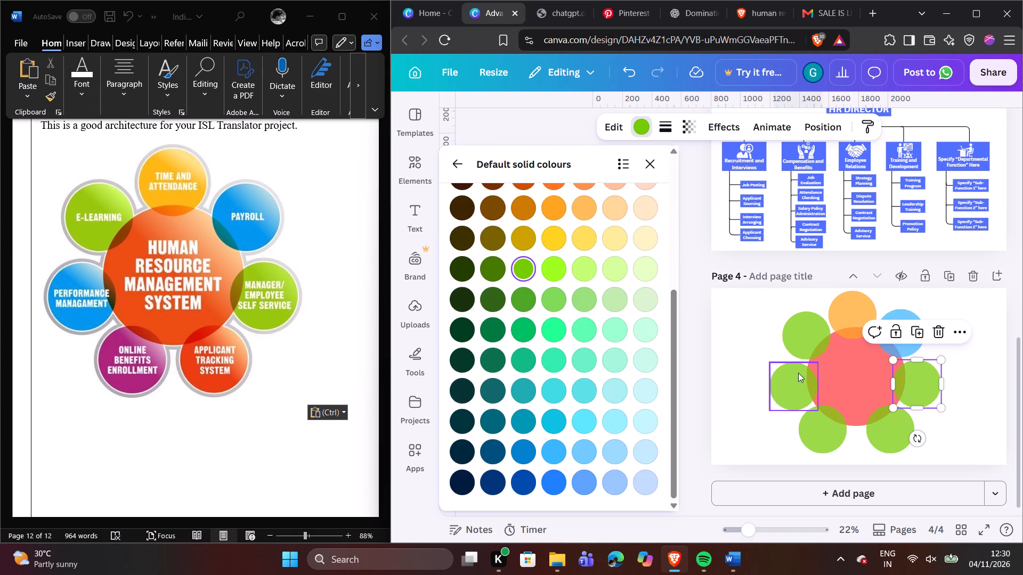
left_click(521, 299)
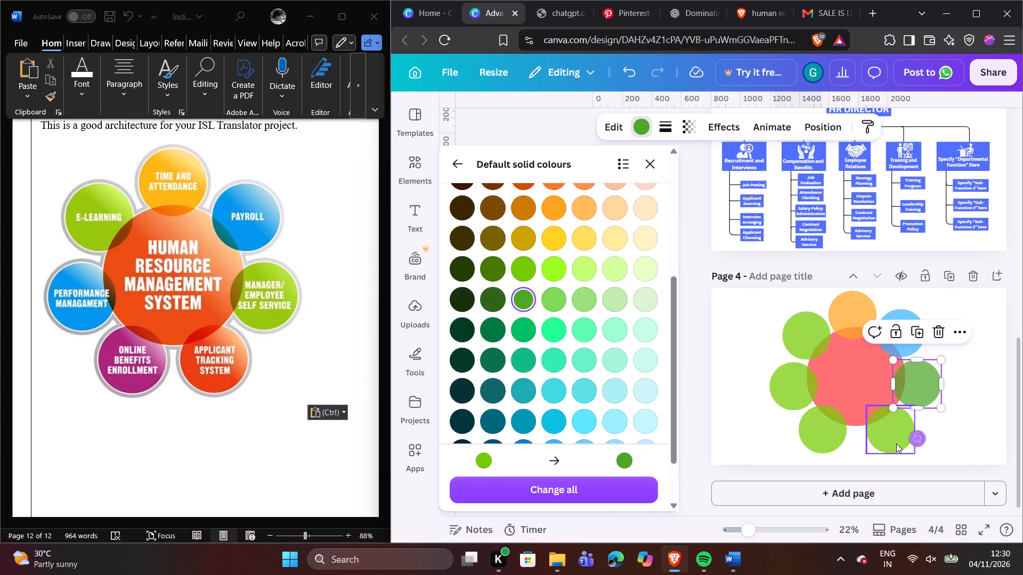
Recolour the lower-right green circle dark red using the default solid colours.
left_click(888, 440)
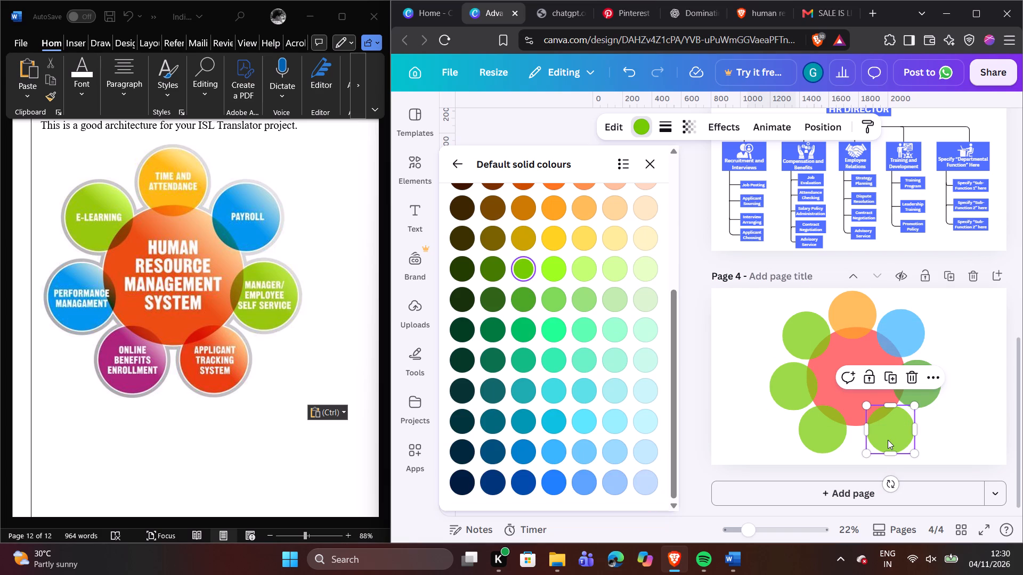
scroll(598, 351, "up", 3)
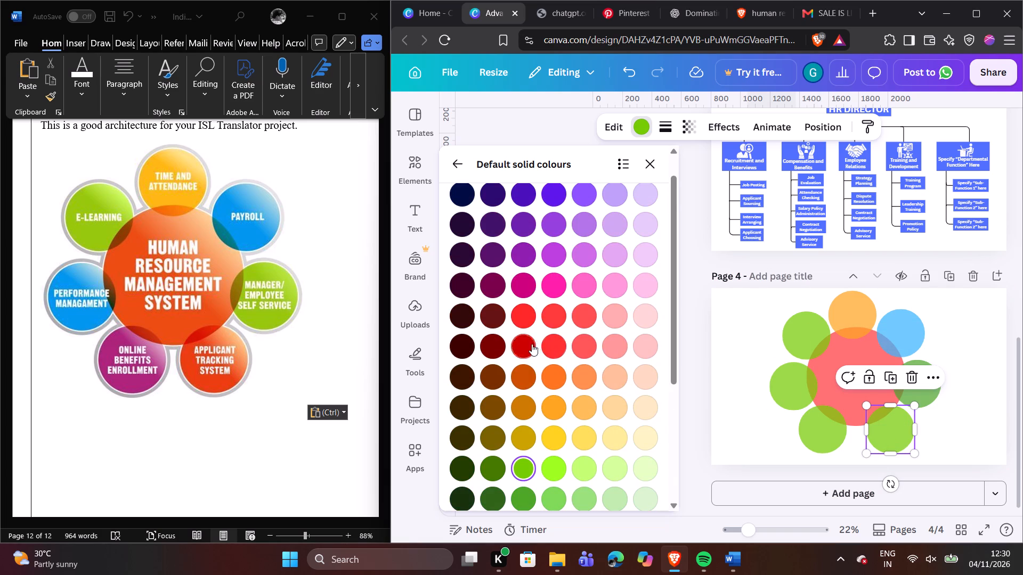
left_click(524, 343)
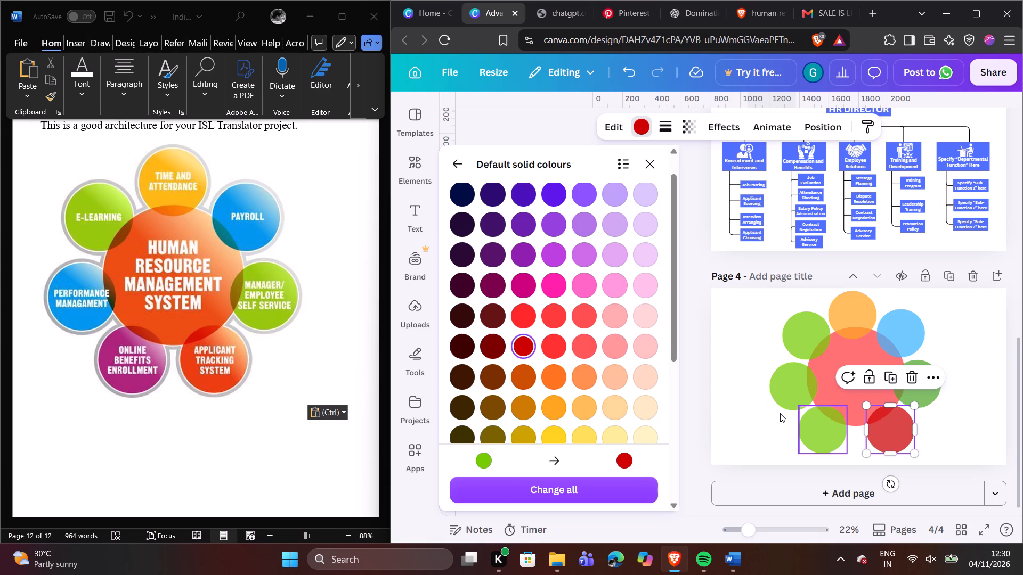
Recolour the lower-left green circle dark purple using the default solid colours.
left_click(824, 428)
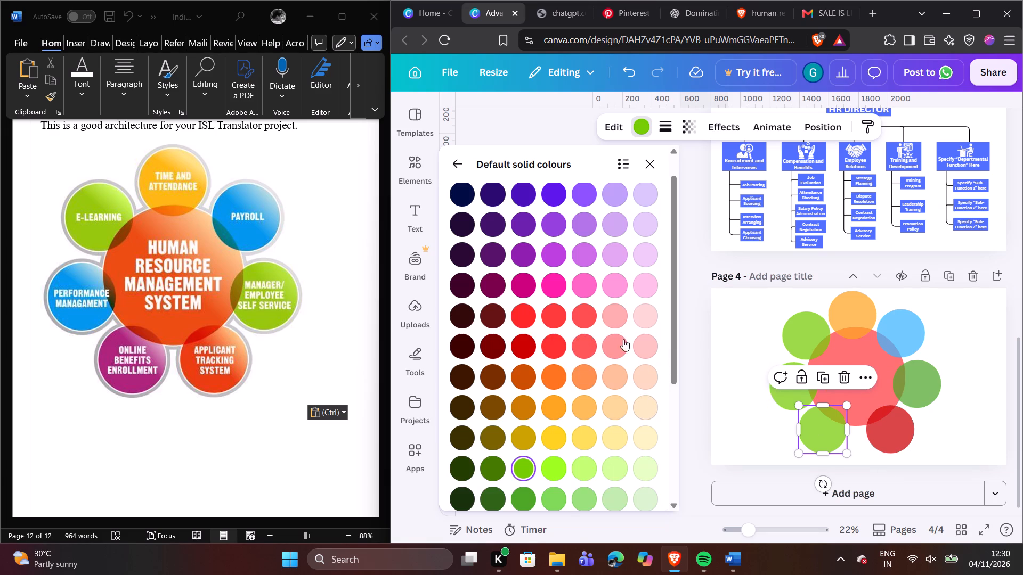
left_click(519, 220)
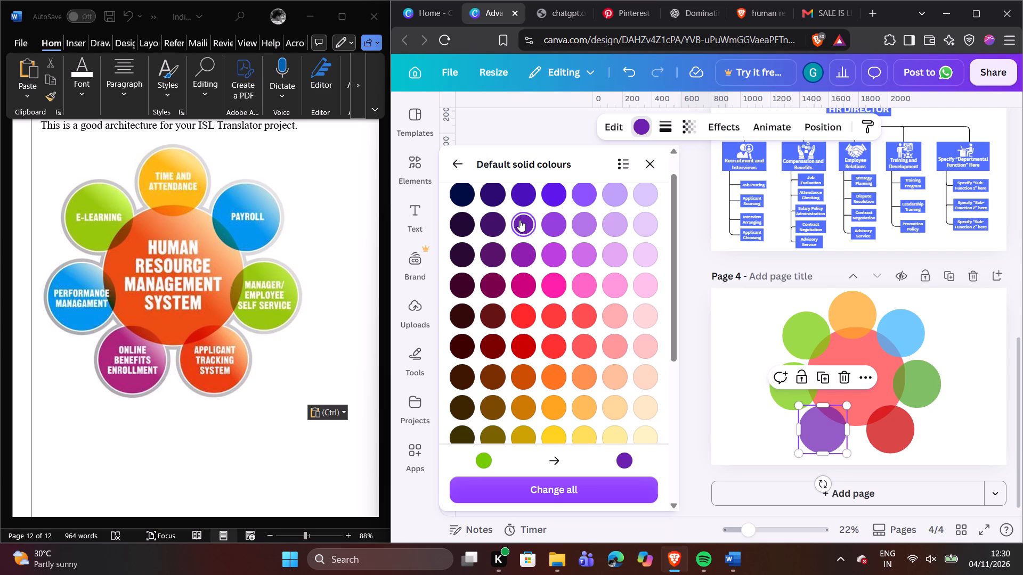
Recolour the green circle on the red circle's left edge blue, trying a brighter blue before settling on #5271ff.
left_click(774, 397)
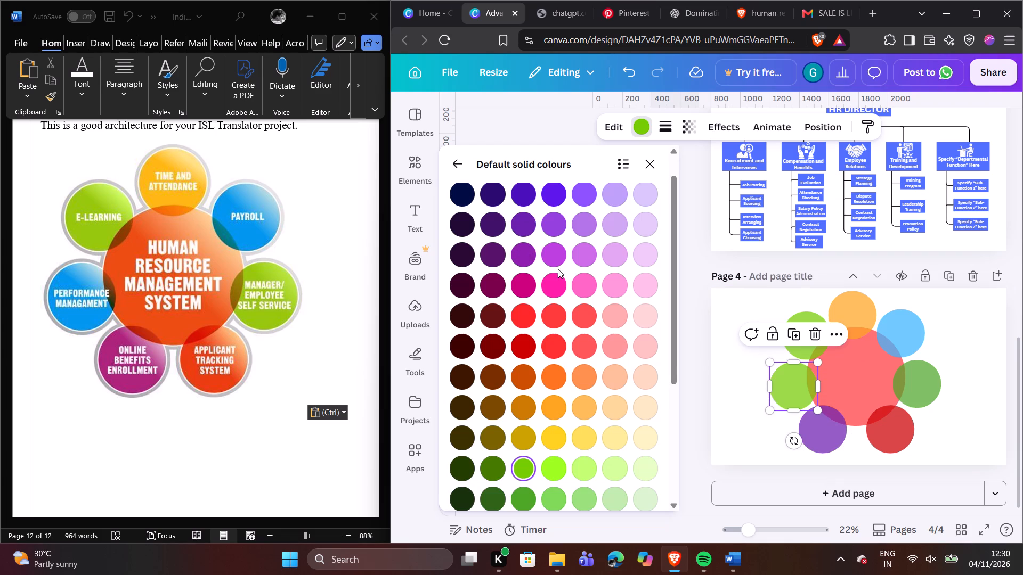
scroll(558, 268, "up", 1)
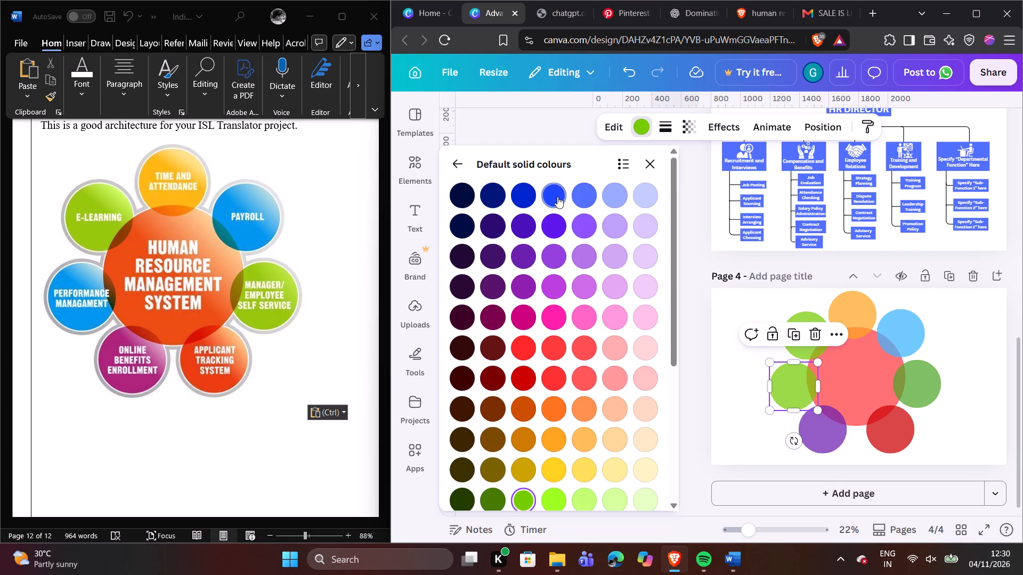
left_click(555, 195)
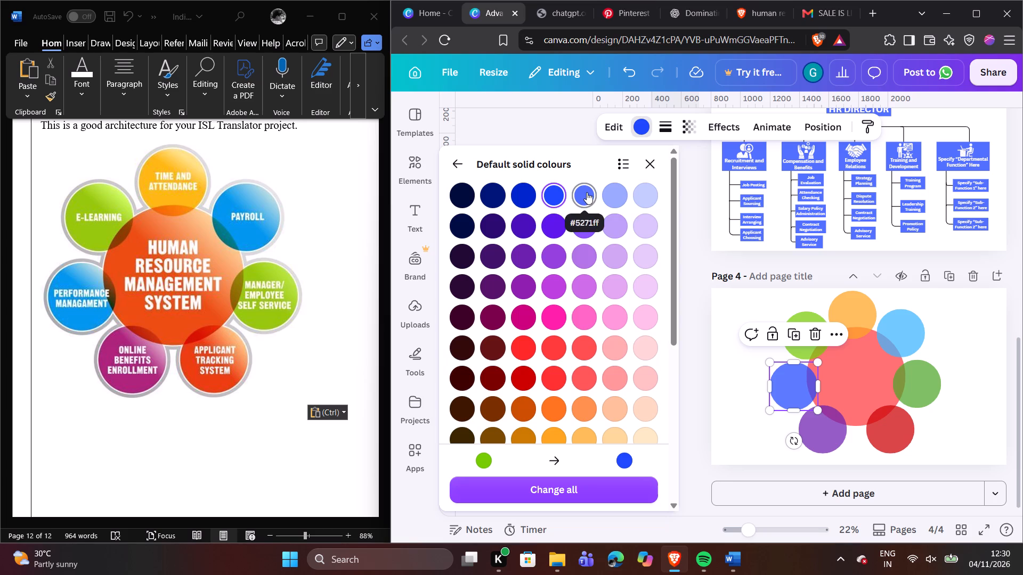
left_click(587, 192)
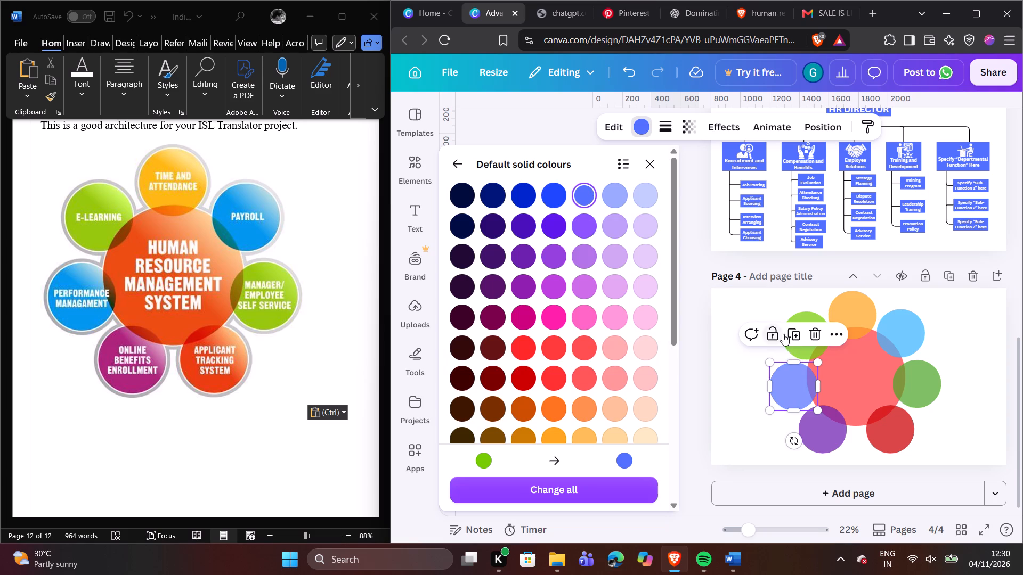
Recolour the upper-left green circle bright lime green from the default solid colours and deselect it.
left_click(807, 355)
scroll(594, 427, "down", 1)
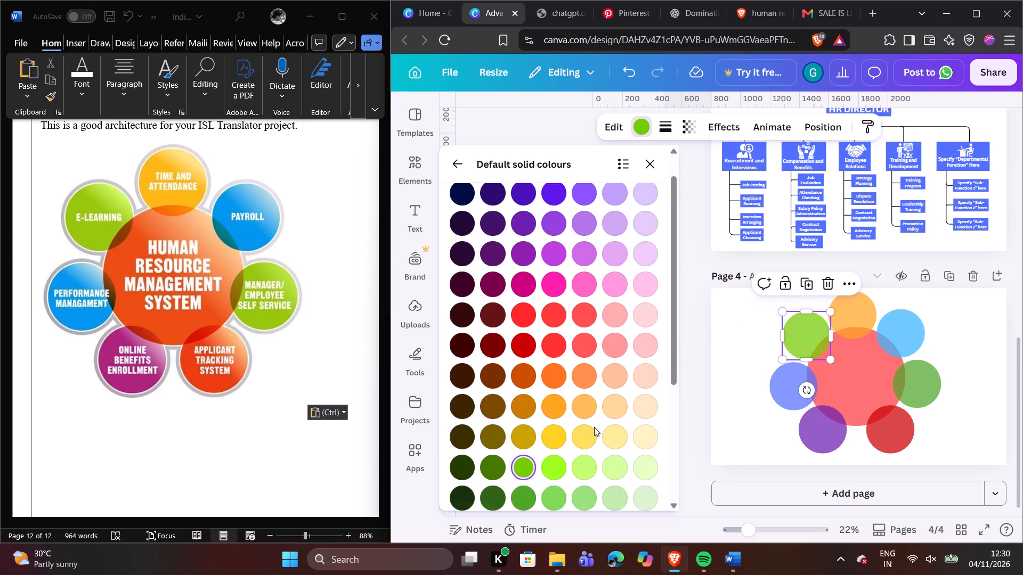
left_click(552, 428)
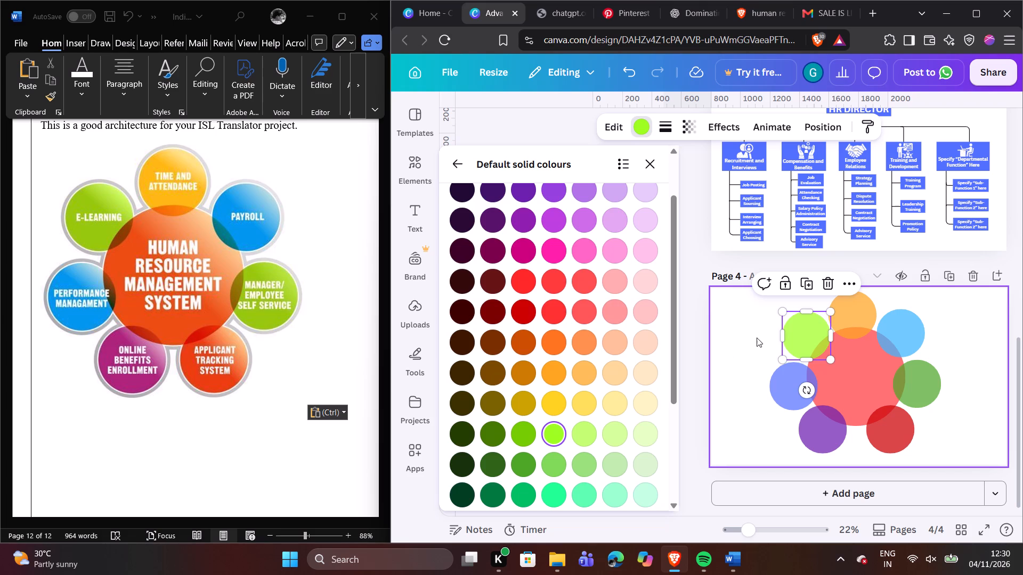
double_click(757, 338)
left_click(757, 337)
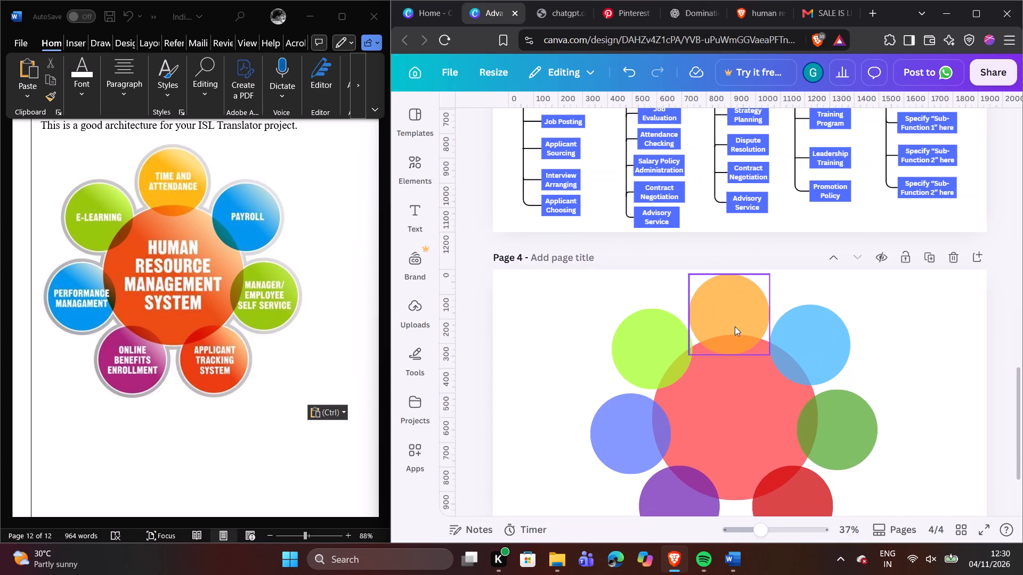
Enter the label E-LEARNING inside the upper-left lime green circle, following the reference diagram.
scroll(862, 301, "down", 2)
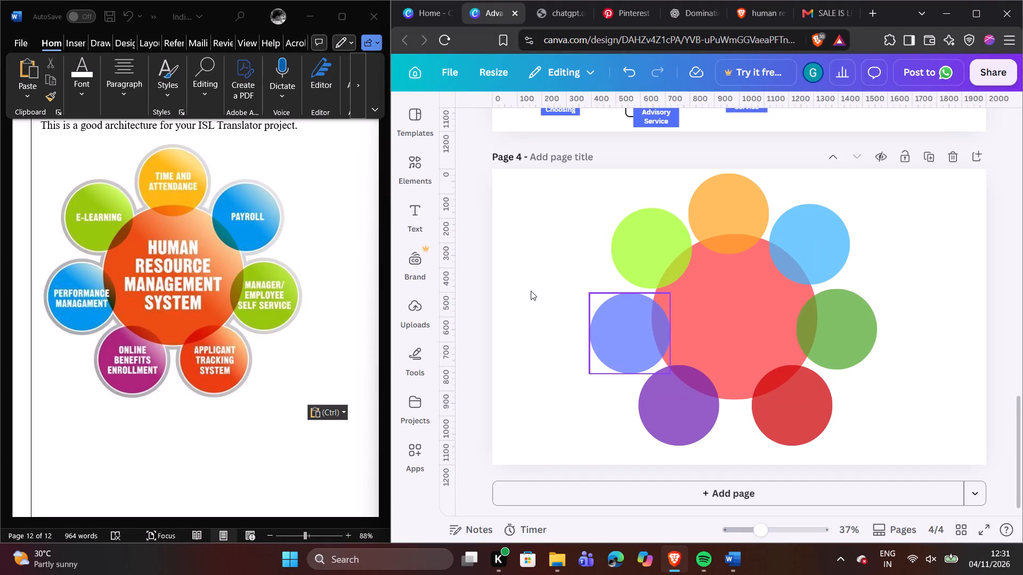
scroll(531, 290, "down", 3)
scroll(531, 290, "up", 3)
scroll(531, 290, "down", 2)
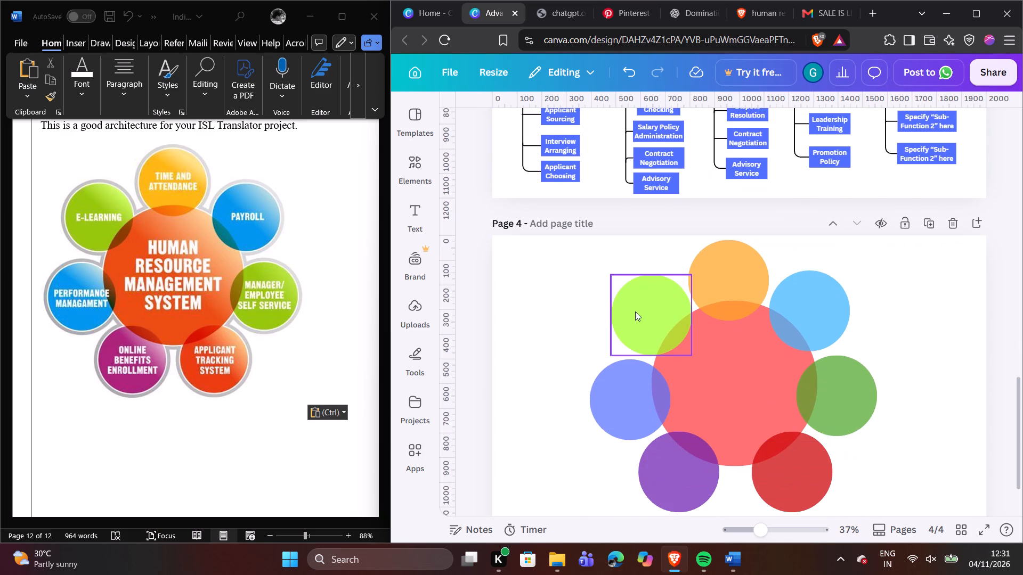
double_click(644, 316)
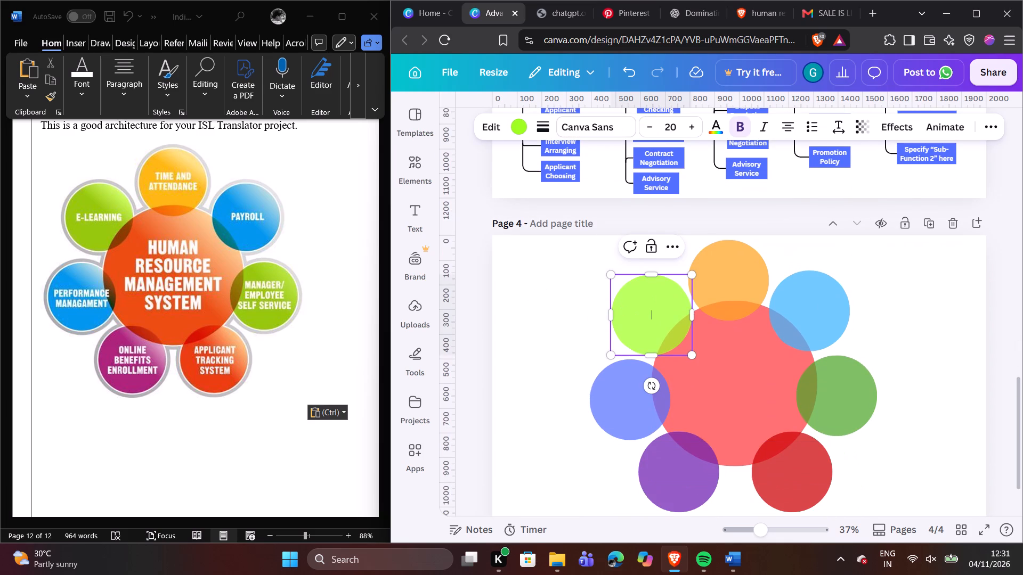
key("shift+e")
key("minus")
key("l")
Finish entering the label E-LEARNING inside the upper-left lime green circle.
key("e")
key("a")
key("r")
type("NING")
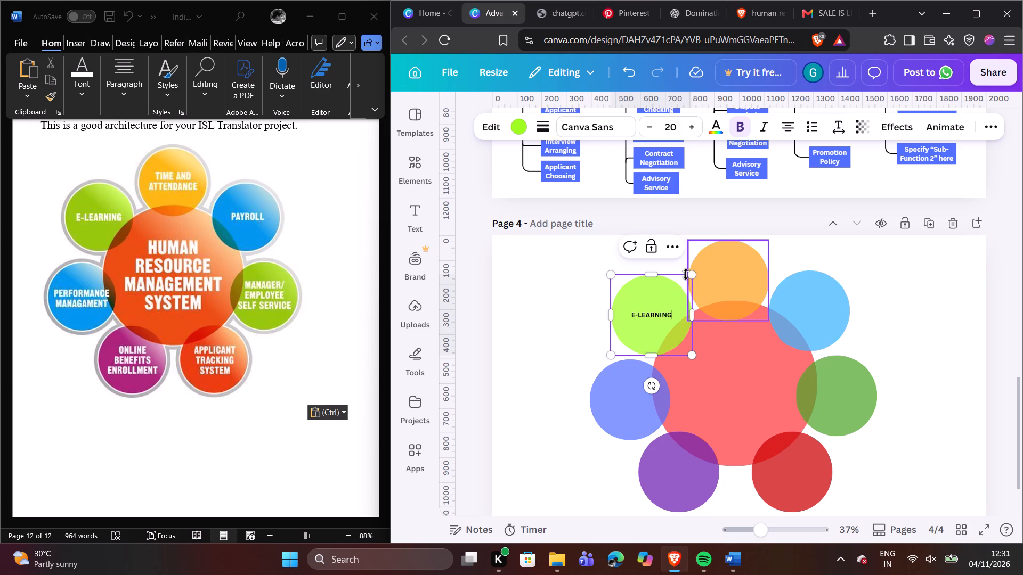
Increase the font size of the E-LEARNING label in the lime green circle to 28.
triple_click(647, 316)
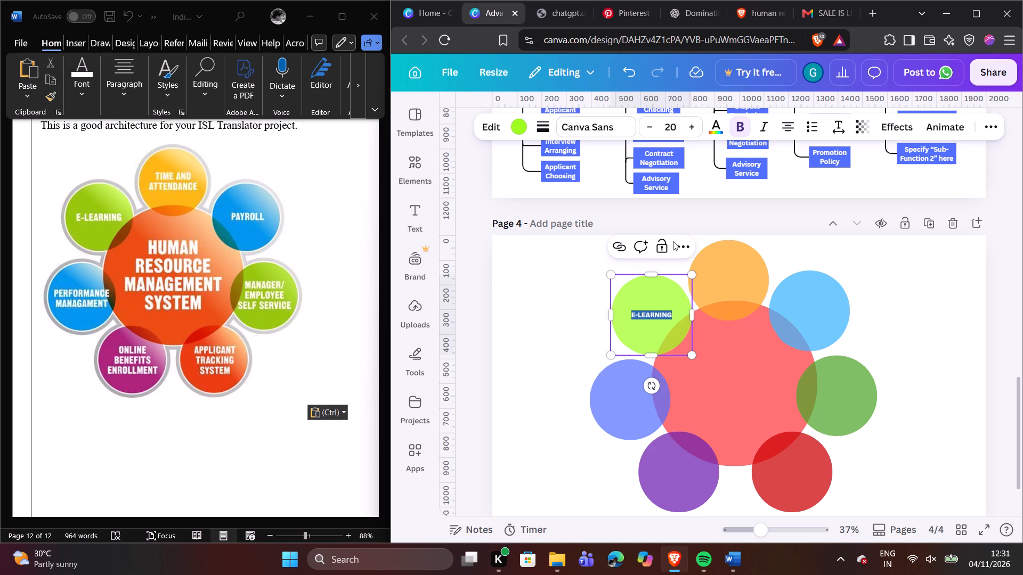
left_click(692, 124)
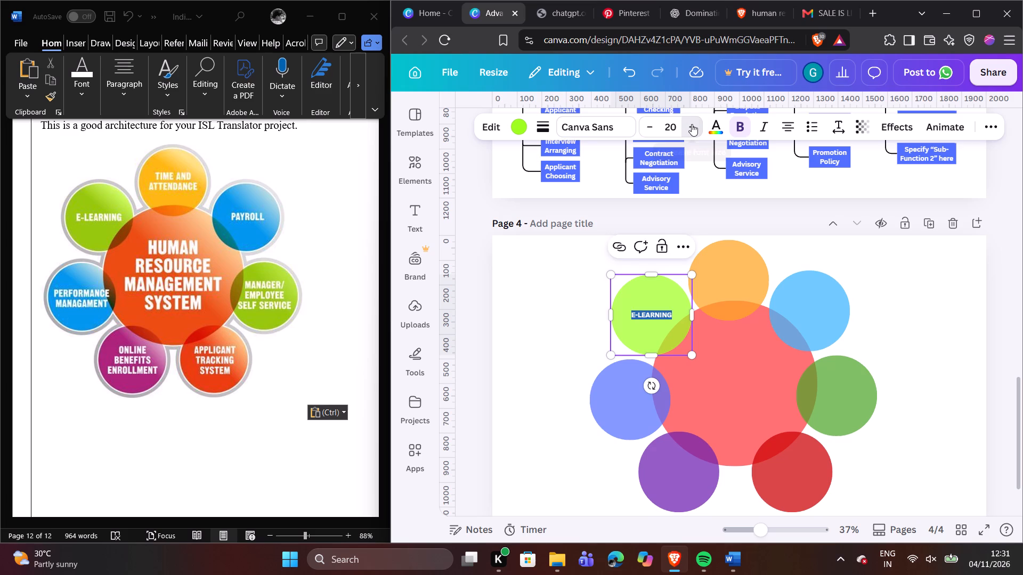
double_click(692, 124)
triple_click(692, 124)
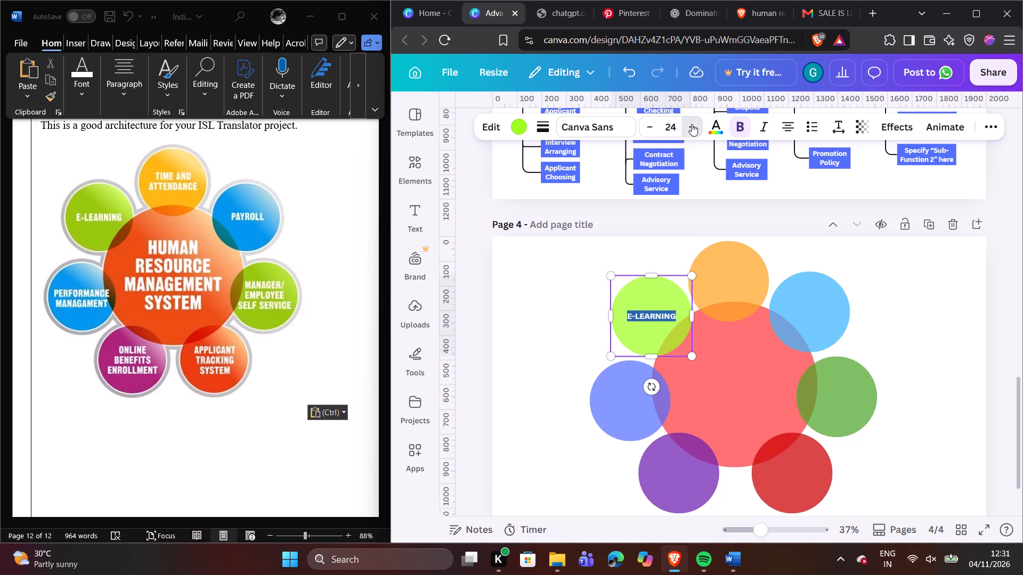
left_click(692, 124)
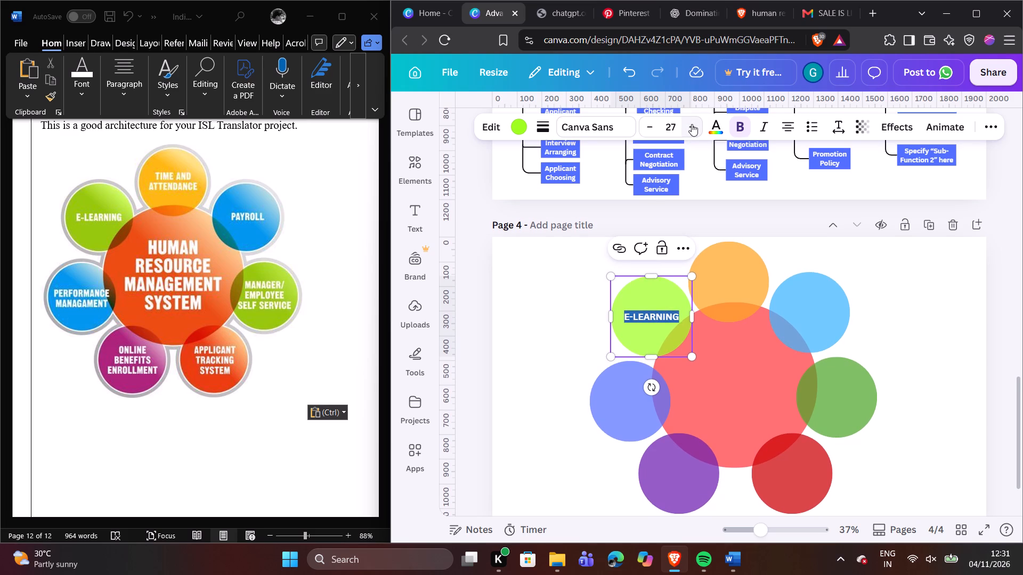
left_click(692, 124)
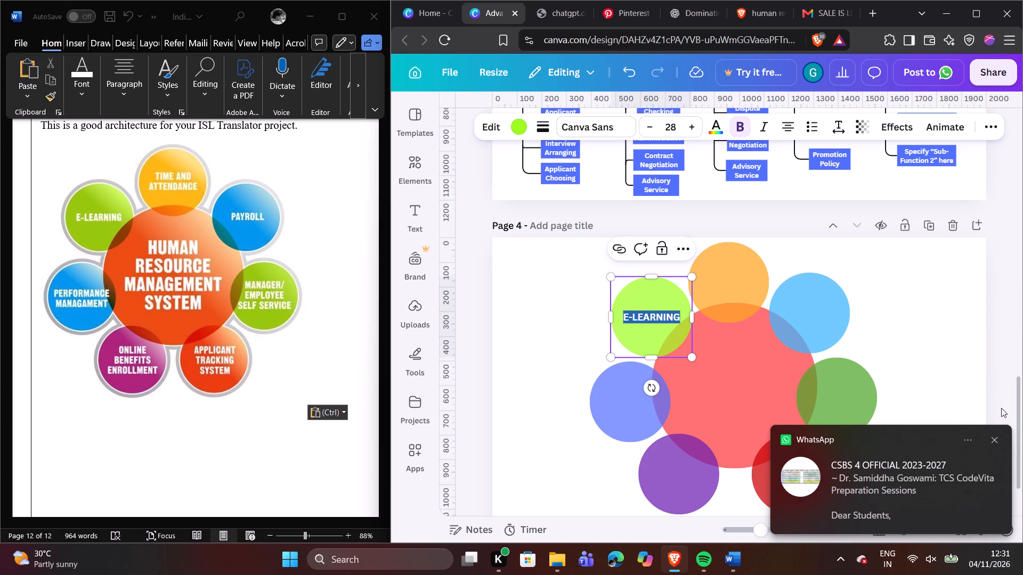
Open the system notification centre.
left_click(998, 566)
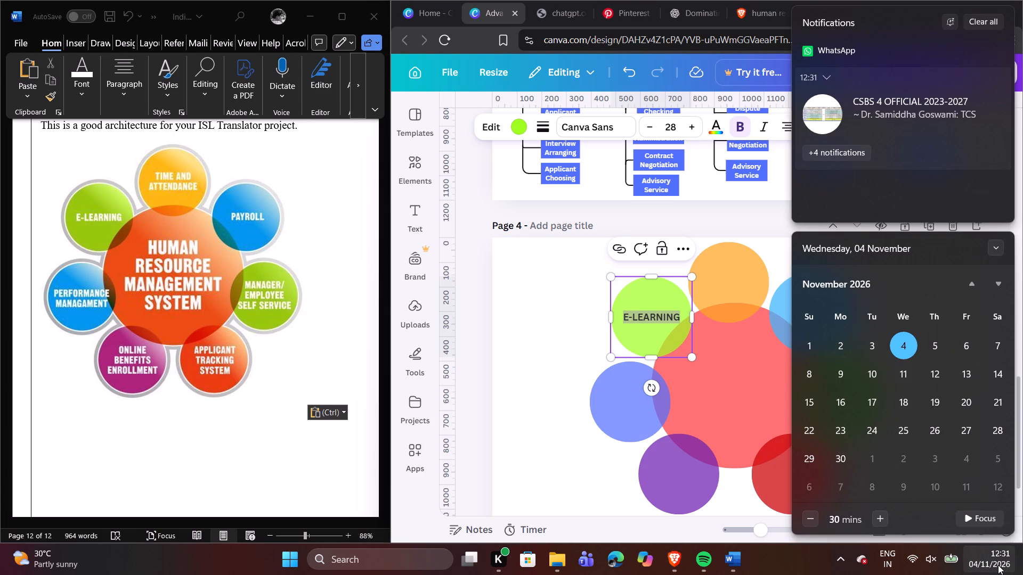
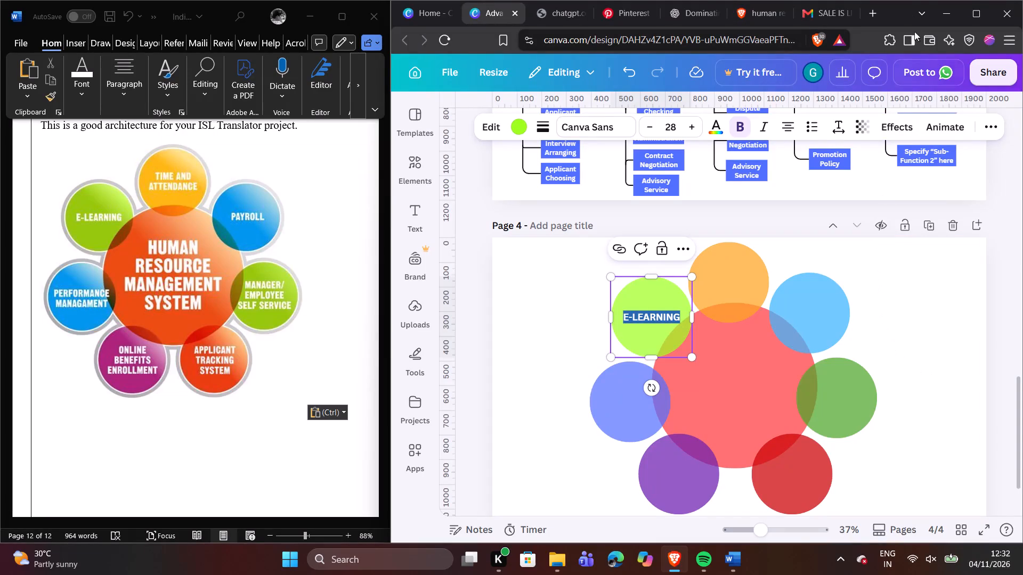
Enter the opening words TIME AND of the label inside the top orange circle, following the reference diagram.
left_click(943, 272)
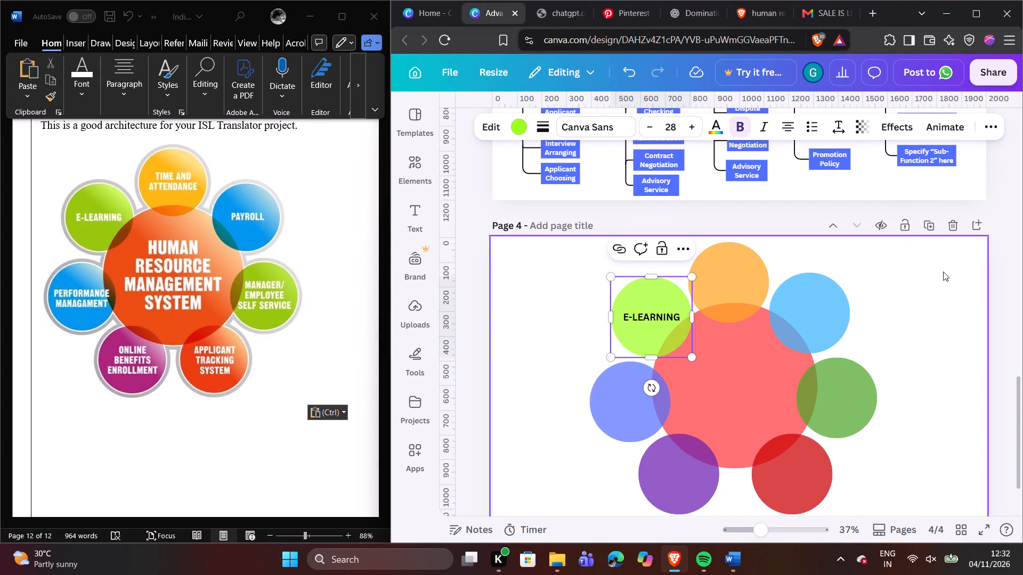
double_click(729, 273)
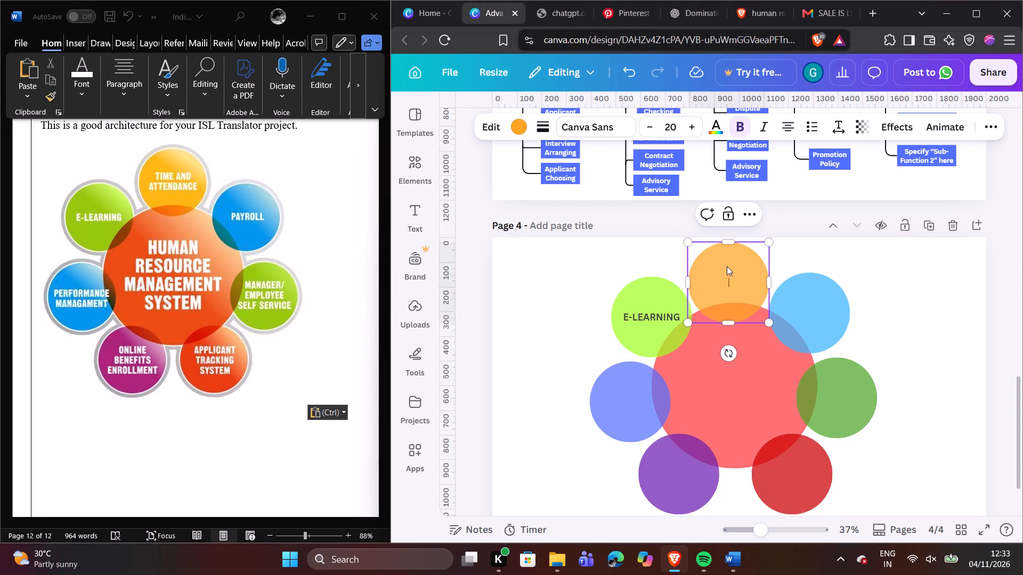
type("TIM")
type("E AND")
Complete the top orange circle's label with ATTENDANCE on a second line below TIME AND.
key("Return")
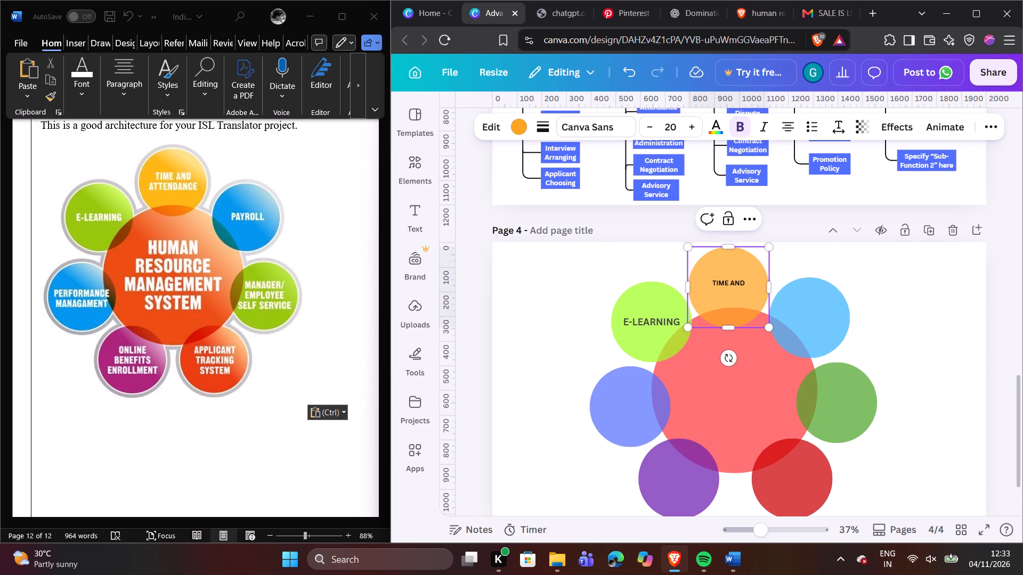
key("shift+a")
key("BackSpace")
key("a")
type("TT")
key("e")
type("ND")
type("ANCE")
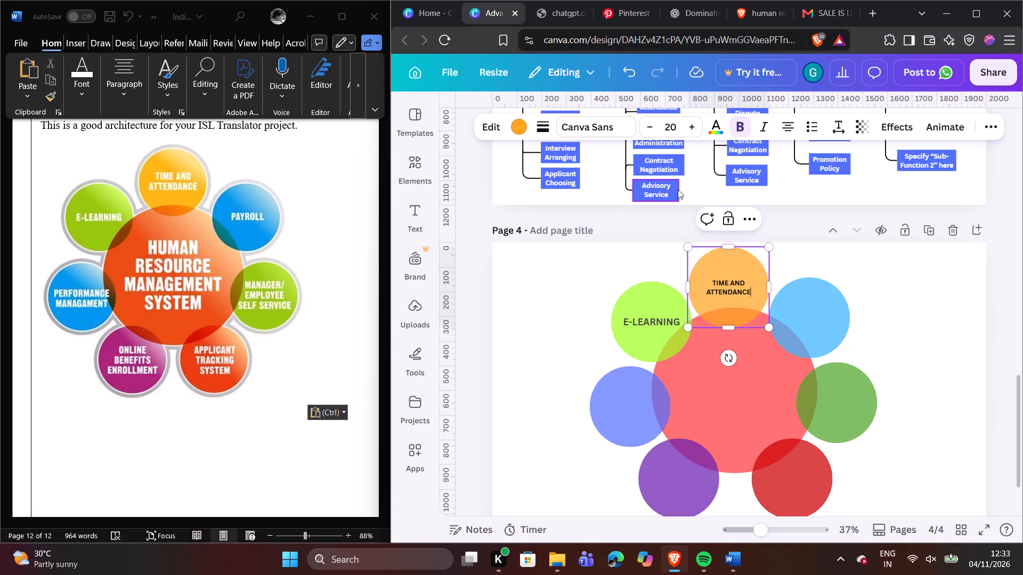
Set the TIME AND ATTENDANCE label's font size to 28, matching the E-LEARNING label, and deselect it.
left_click_drag(757, 287, 711, 281)
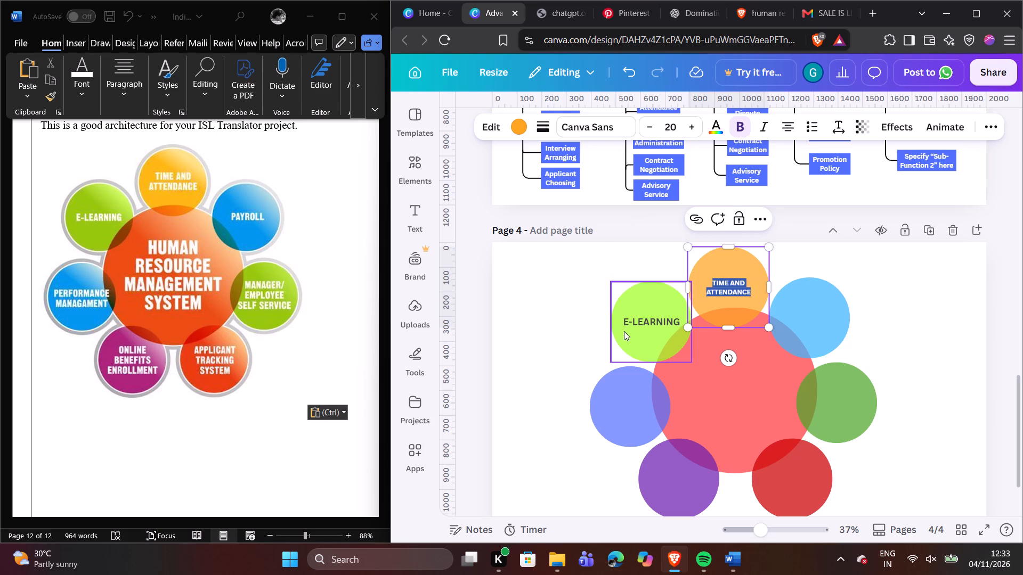
left_click(635, 319)
left_click(636, 319)
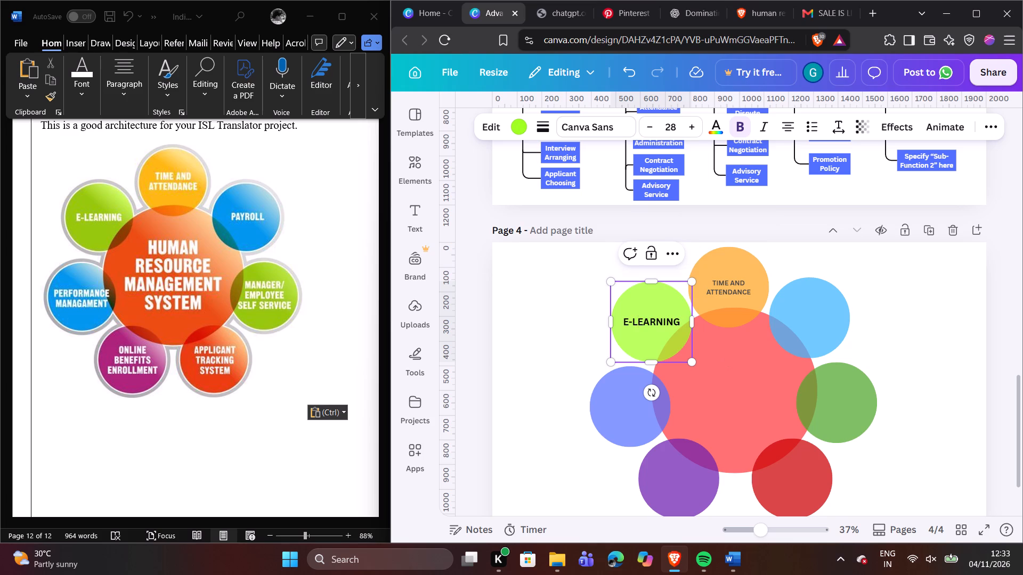
left_click(727, 286)
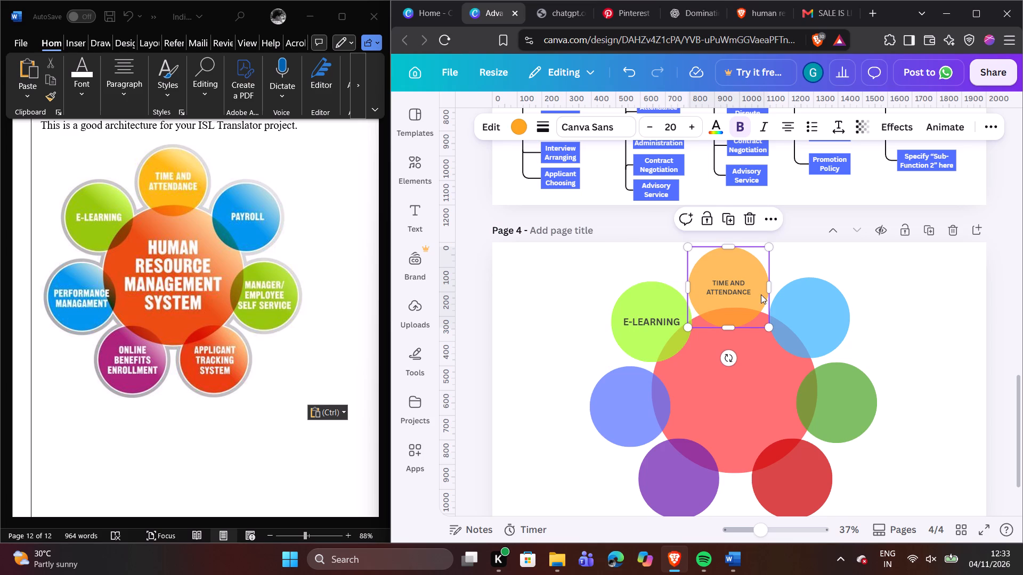
left_click(761, 294)
left_click(752, 291)
left_click_drag(752, 291, 696, 275)
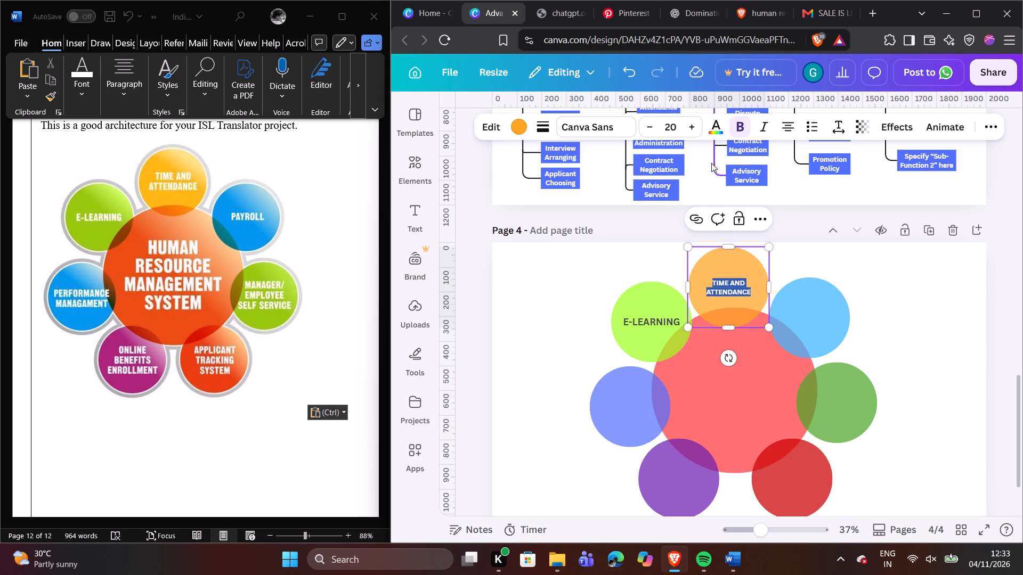
triple_click(685, 128)
left_click(685, 128)
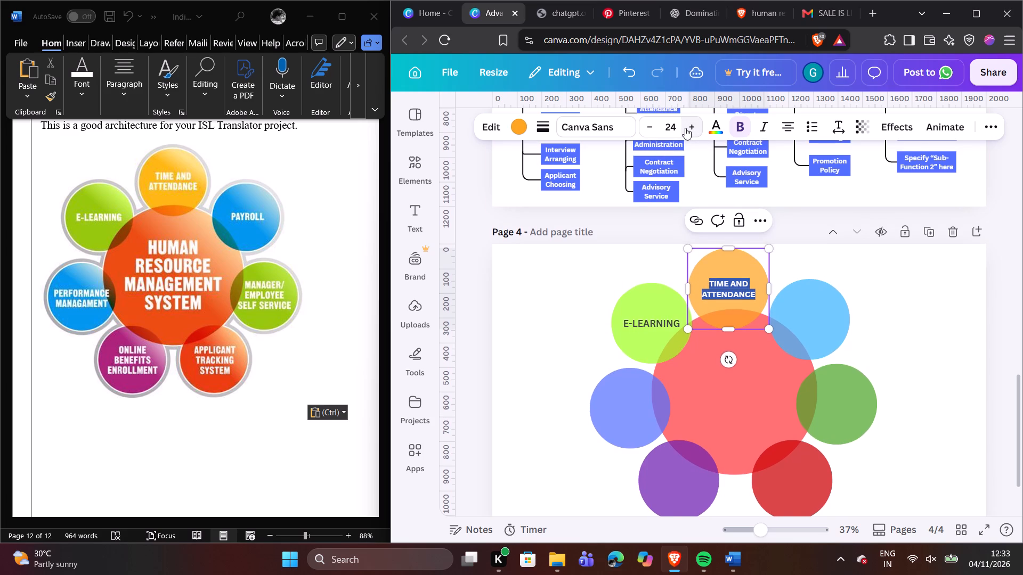
double_click(685, 128)
left_click(685, 128)
left_click(685, 128)
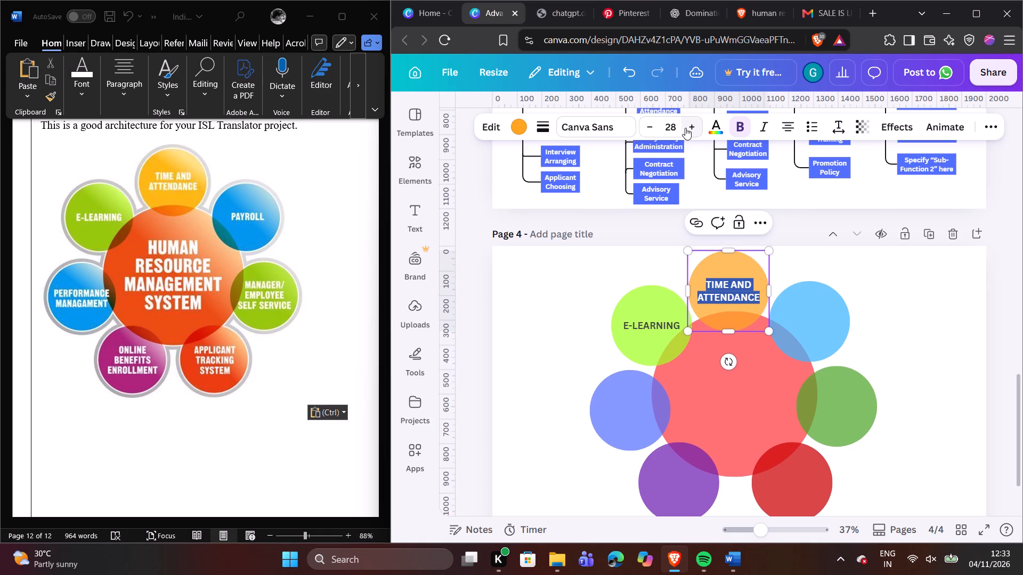
left_click(900, 303)
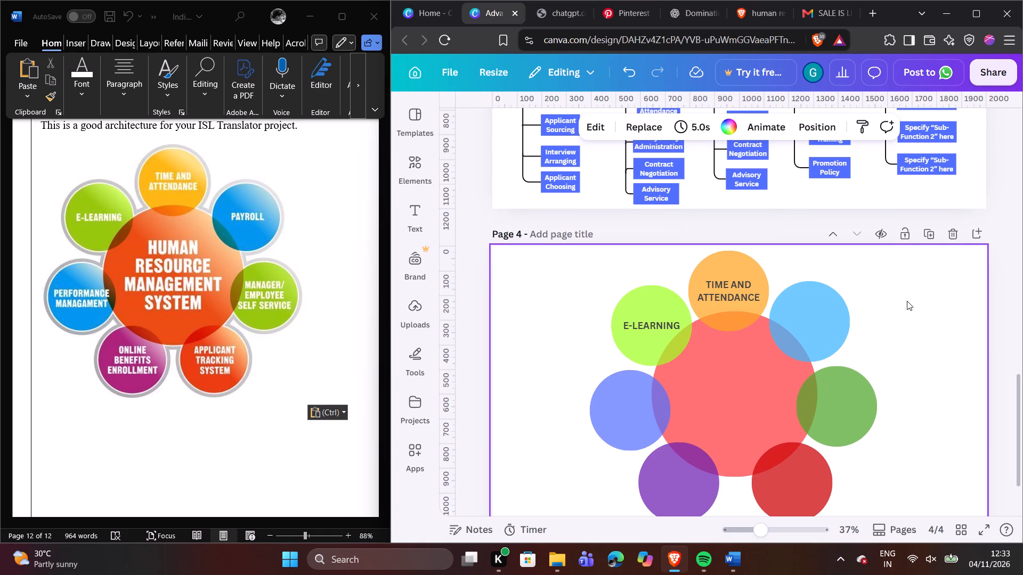
Enter the label PAYROLL inside the upper-right light blue circle.
left_click(817, 318)
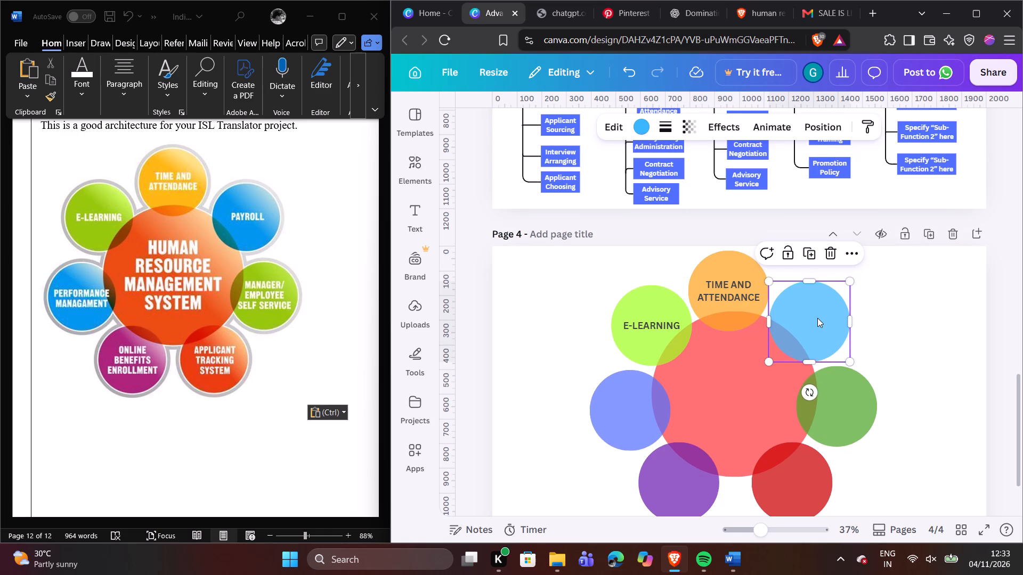
double_click(817, 318)
left_click(818, 318)
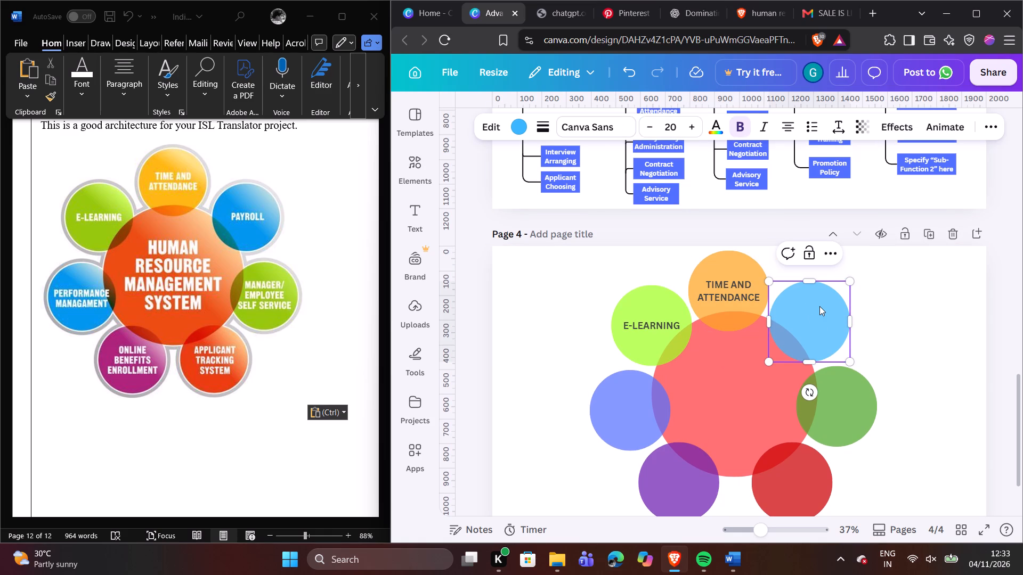
key("p")
key("a")
key("y")
type("ROLL")
Enlarge the PAYROLL label's text to match the TIME AND ATTENDANCE label and deselect it.
double_click(815, 317)
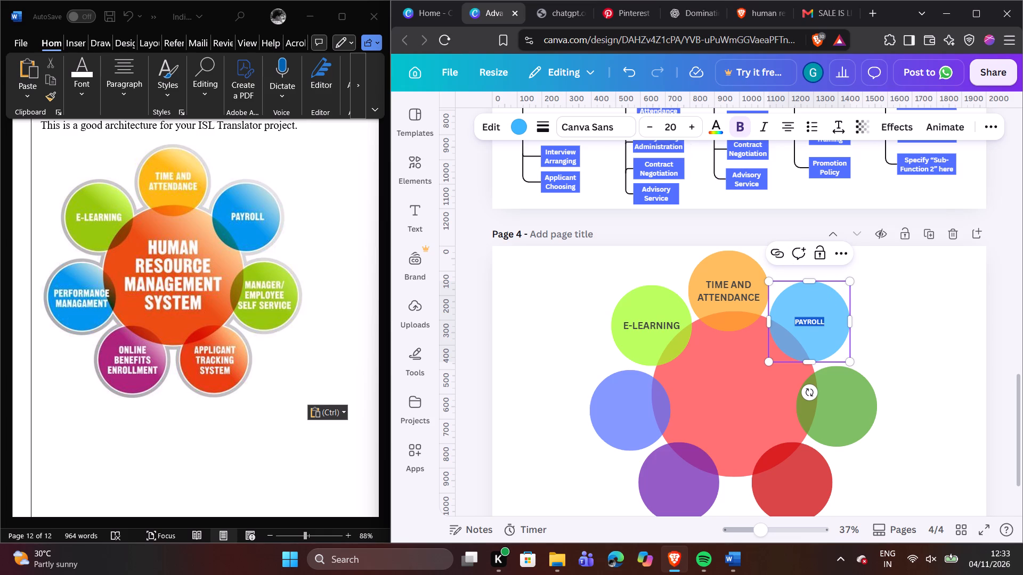
left_click(689, 125)
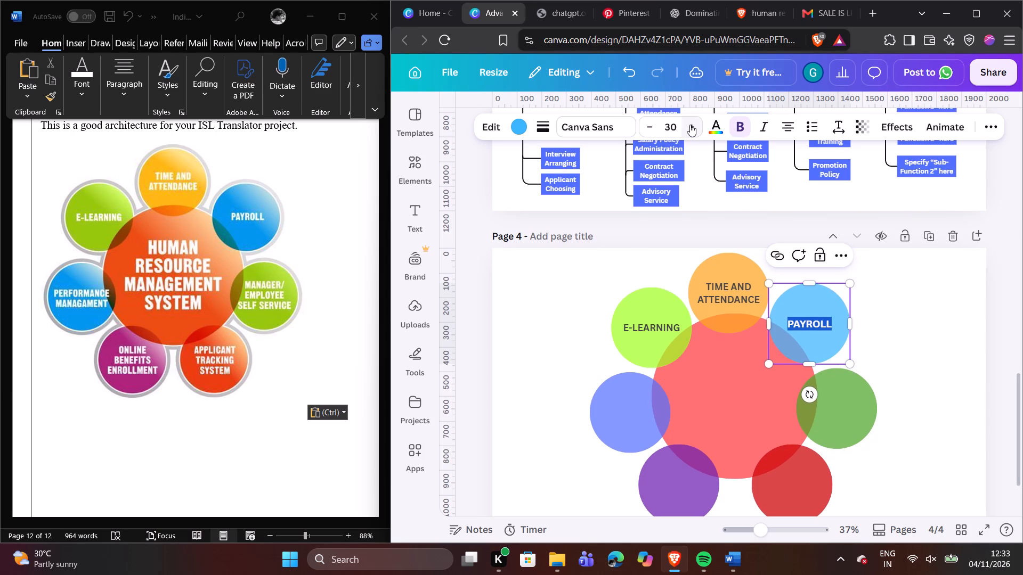
double_click(659, 123)
left_click(880, 323)
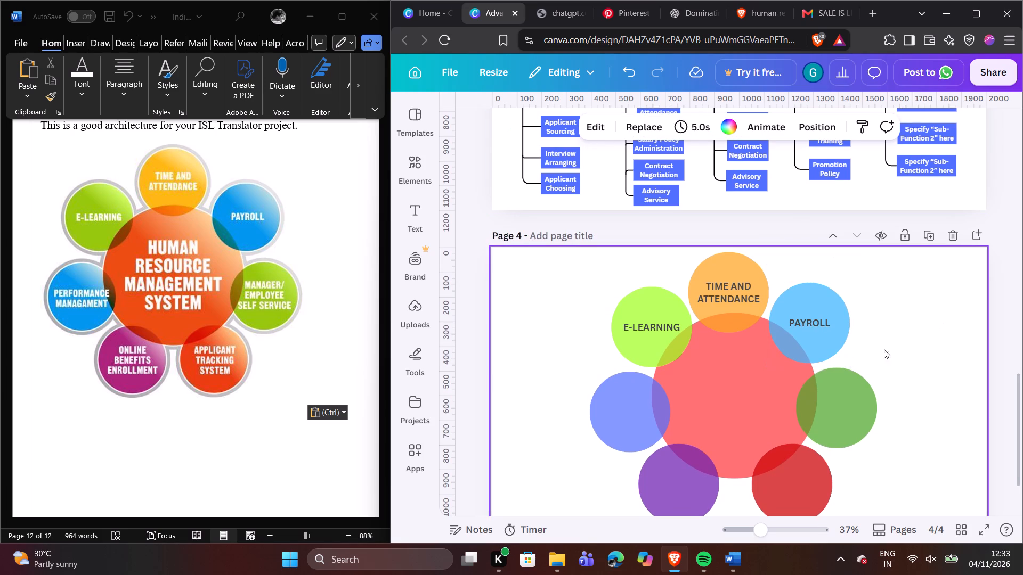
Enter the three-line label MANAGER/ EMPLOYEE SELF SERVICE inside the green circle on the red circle's right edge.
double_click(835, 416)
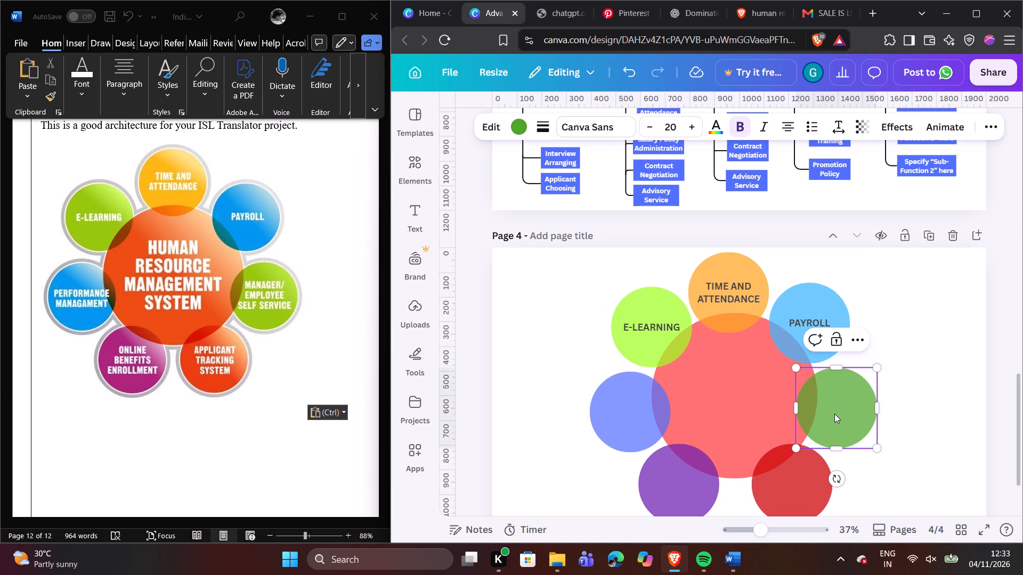
type("MA")
type("NA")
type("GER")
key("slash")
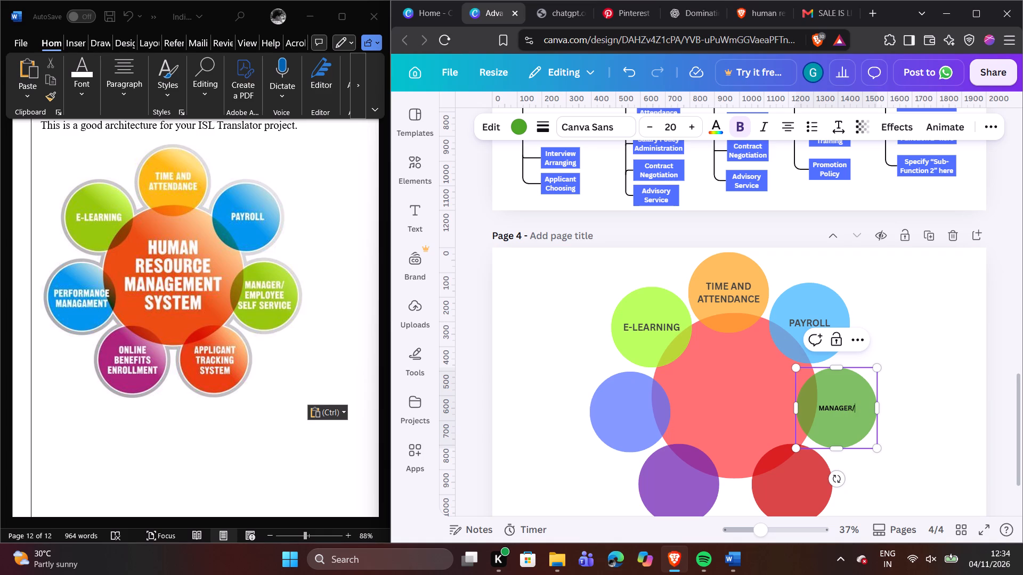
key("Return")
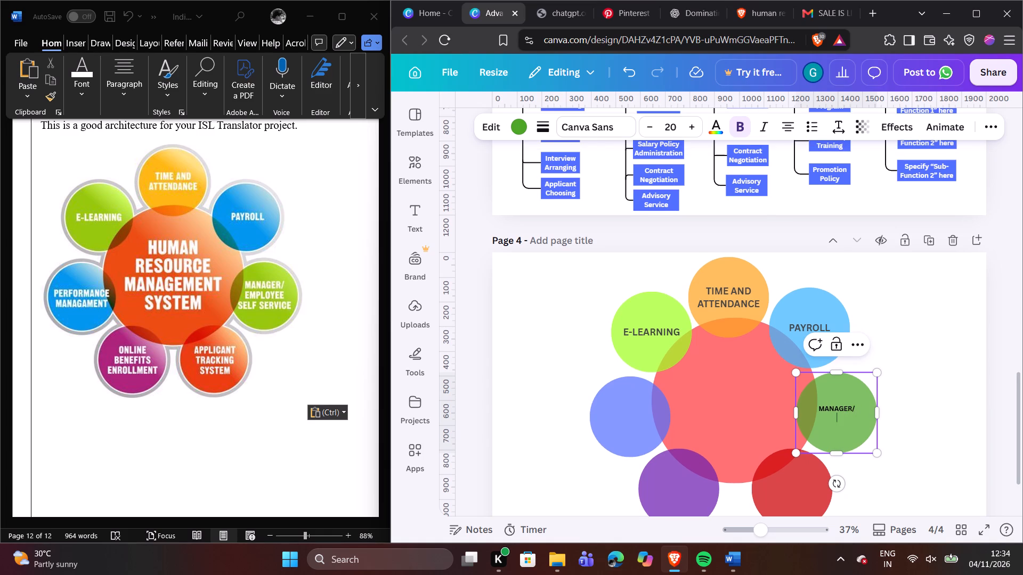
key("e")
key("m")
type("PLO")
type("YEE")
key("Return")
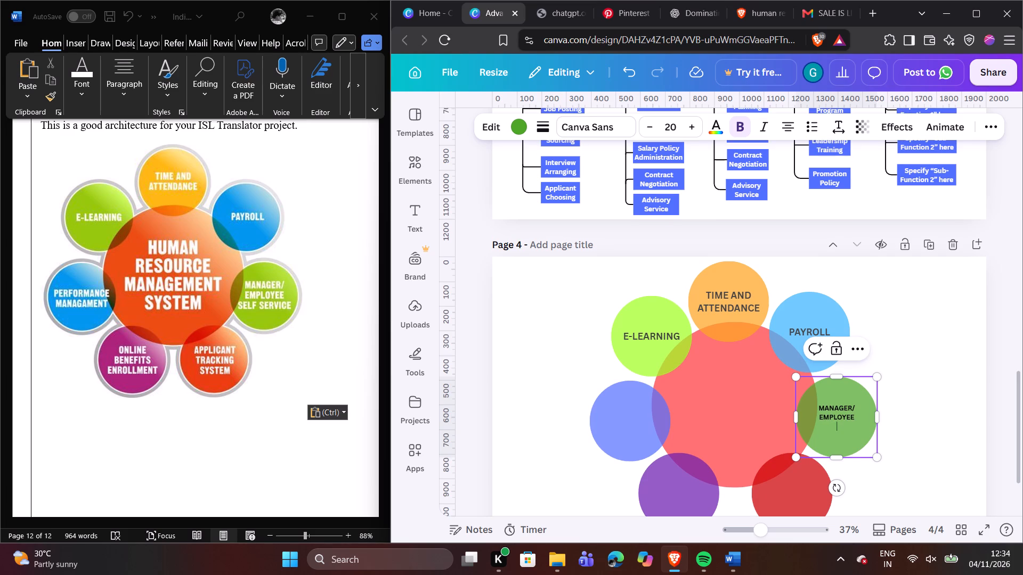
type("SE")
type("LF SER")
type("VICE")
Set the MANAGER/ EMPLOYEE SELF SERVICE label's font size to 28 and deselect the green circle.
left_click_drag(859, 428, 810, 398)
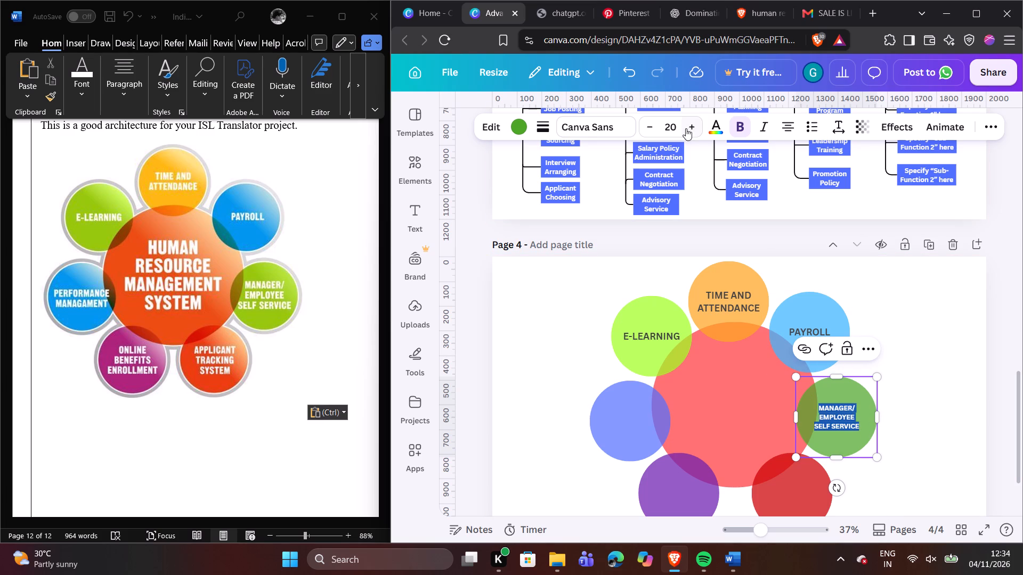
left_click(689, 127)
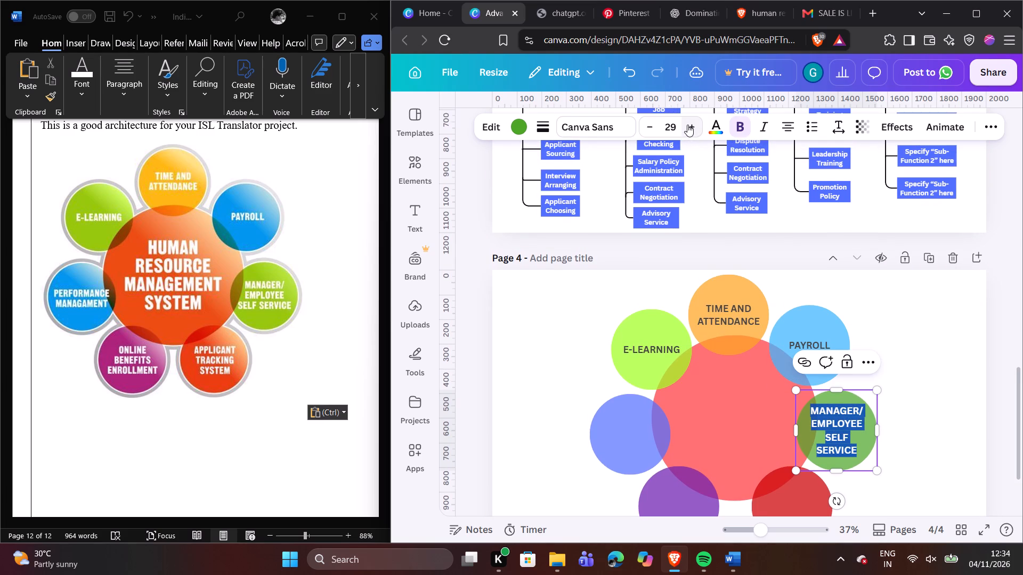
left_click(657, 123)
scroll(896, 368, "down", 4)
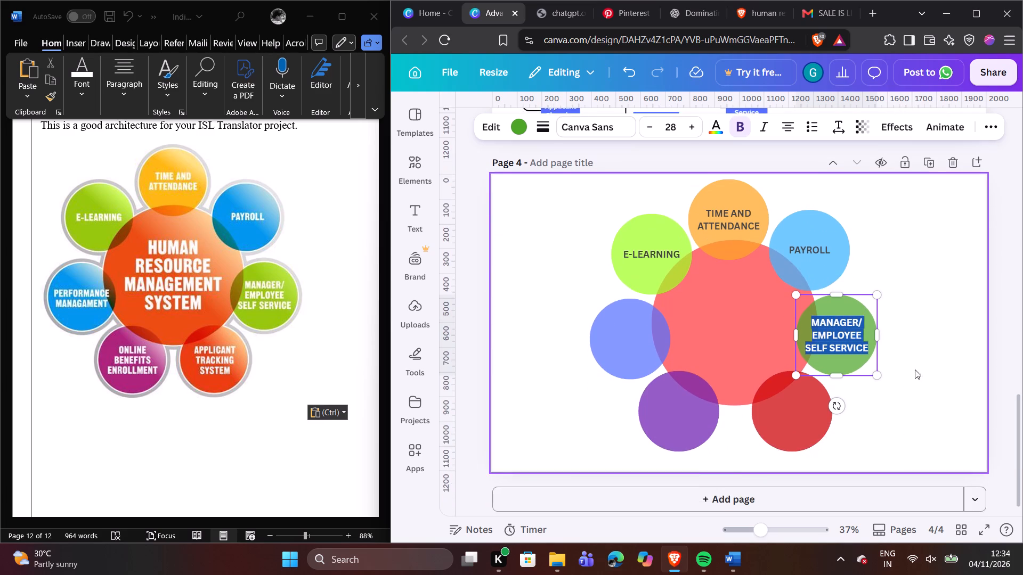
left_click(913, 364)
Open the dark red circle at the diagram's lower right for text entry.
double_click(783, 402)
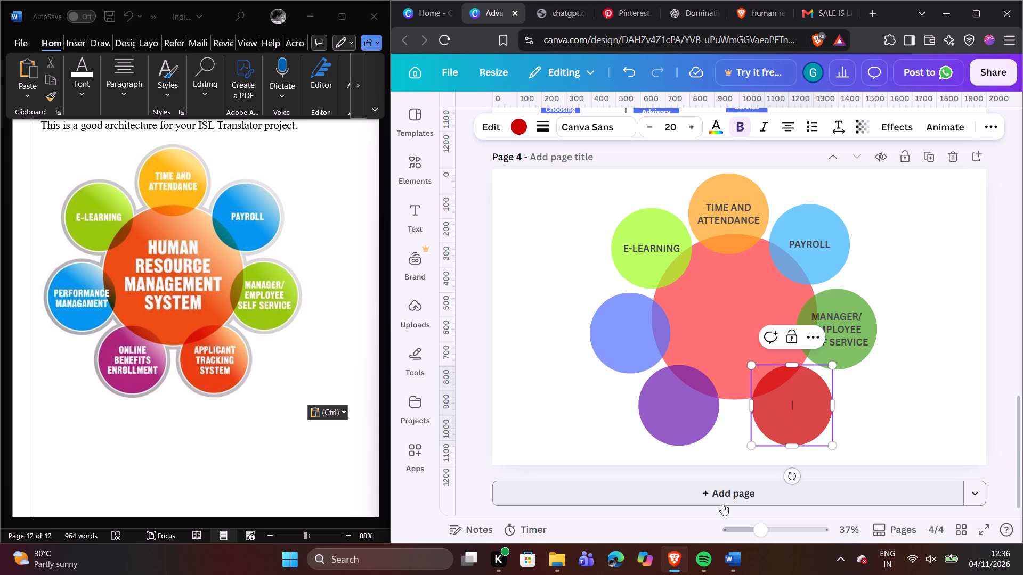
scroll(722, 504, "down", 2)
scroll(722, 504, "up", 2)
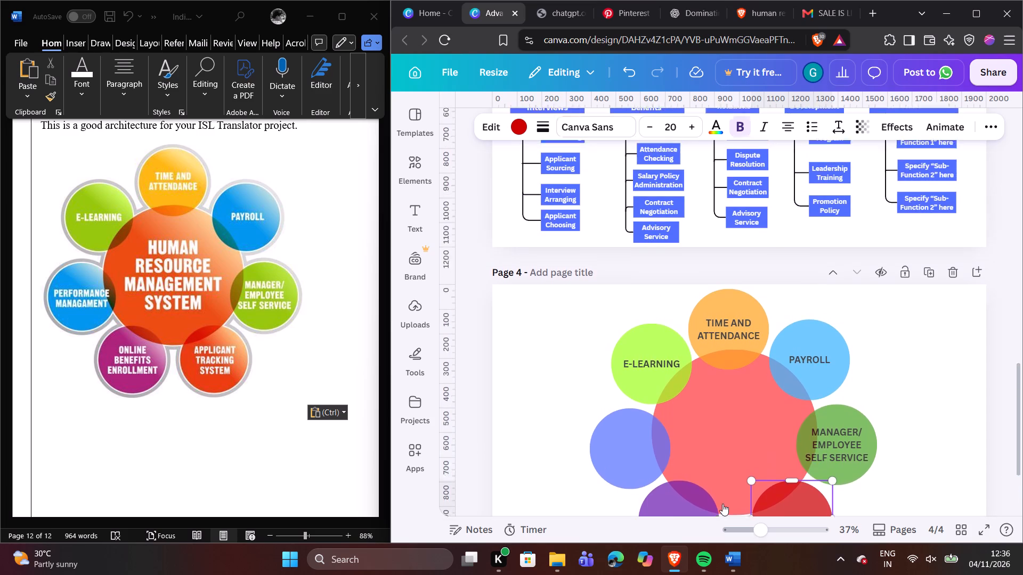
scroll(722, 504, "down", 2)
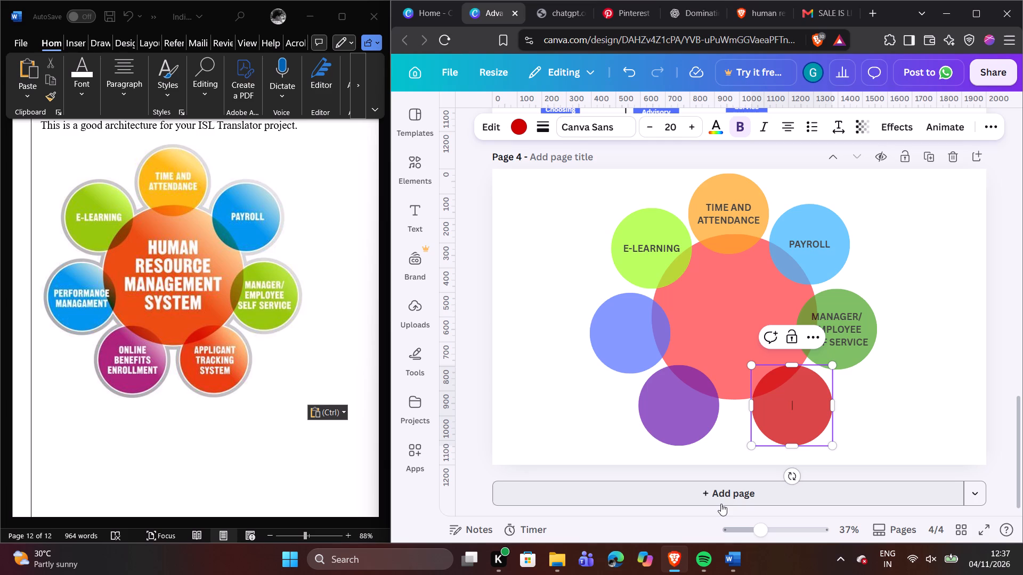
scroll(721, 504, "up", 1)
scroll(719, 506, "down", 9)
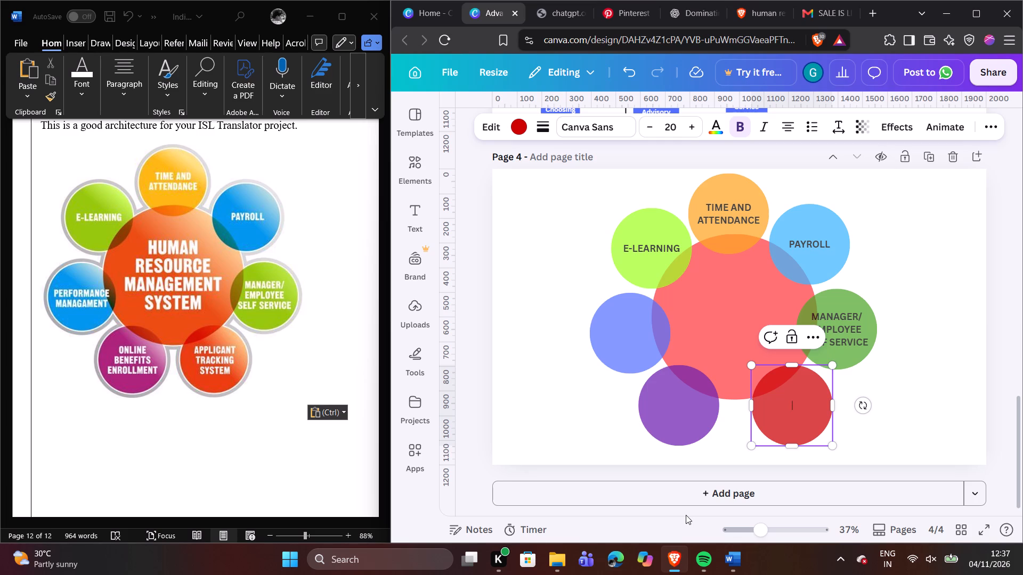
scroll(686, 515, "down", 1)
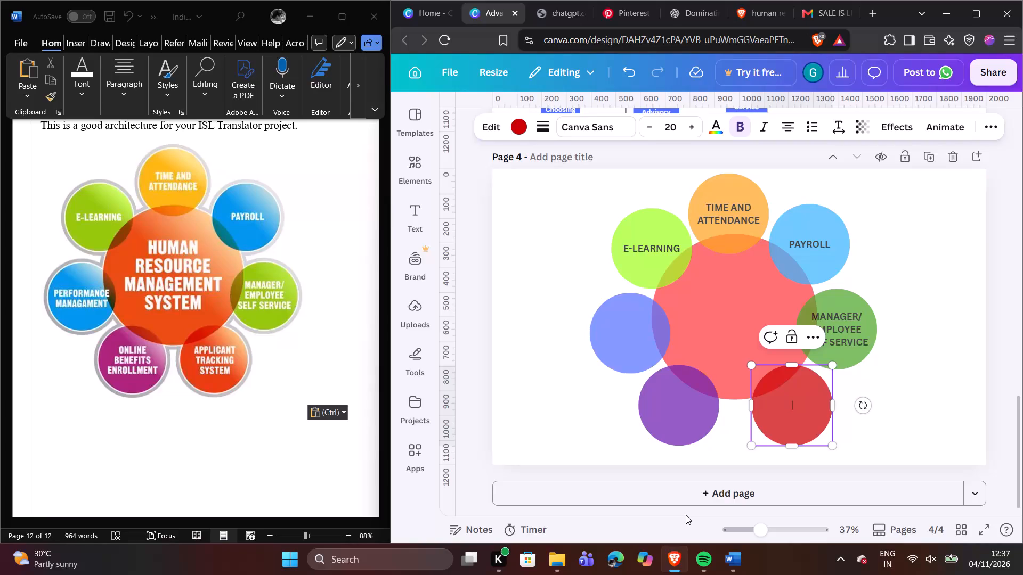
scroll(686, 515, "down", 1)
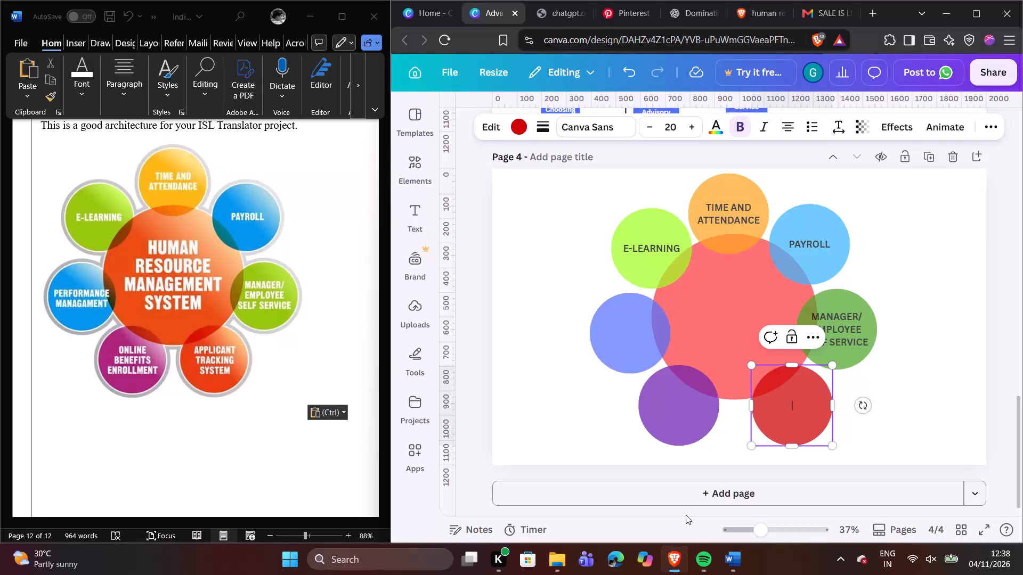
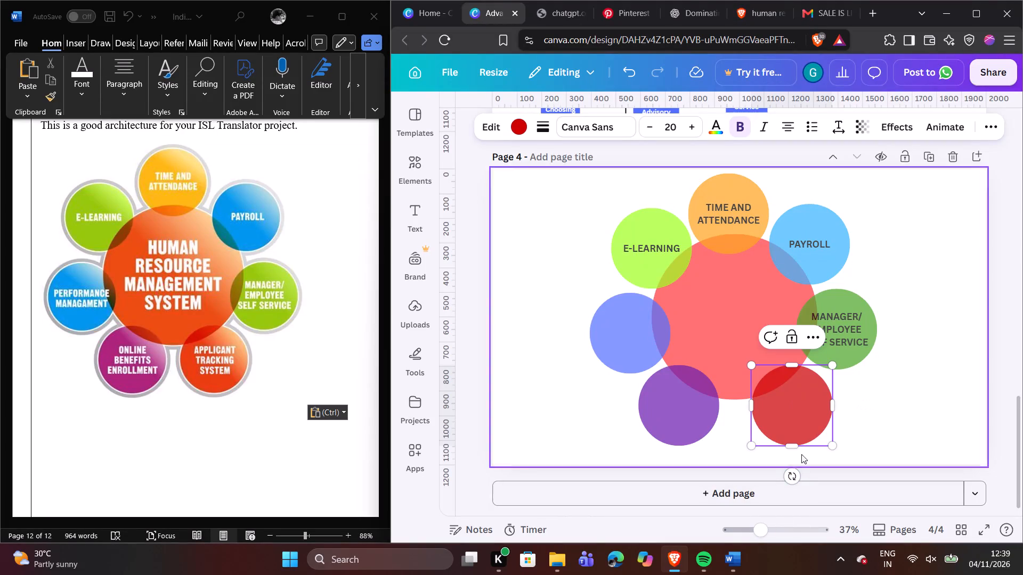
Enter the three-line label APPLICANT TRACKING SYSTEM inside the dark red circle at the diagram's lower right.
left_click(792, 402)
left_click(789, 402)
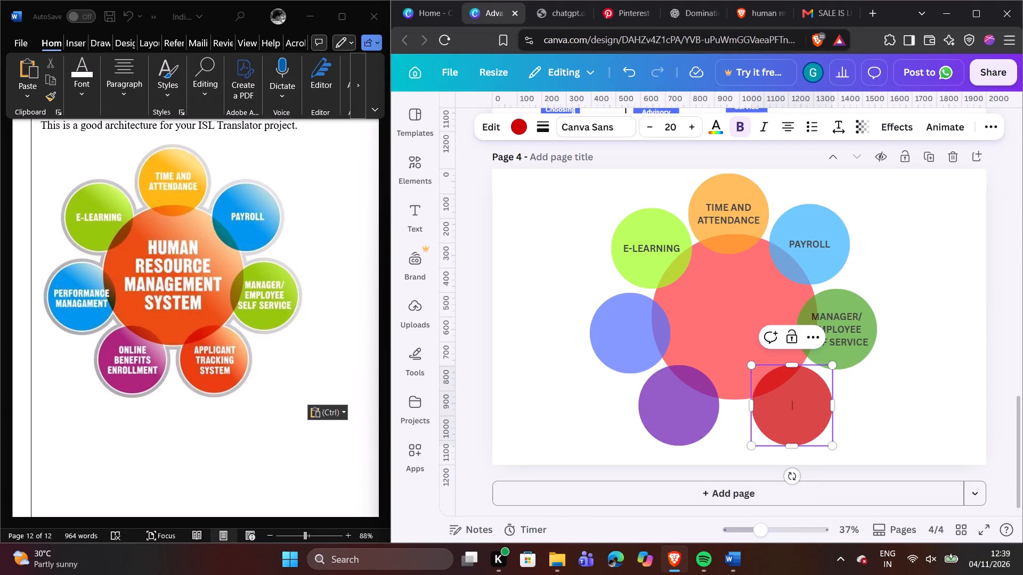
key("a")
type("PP")
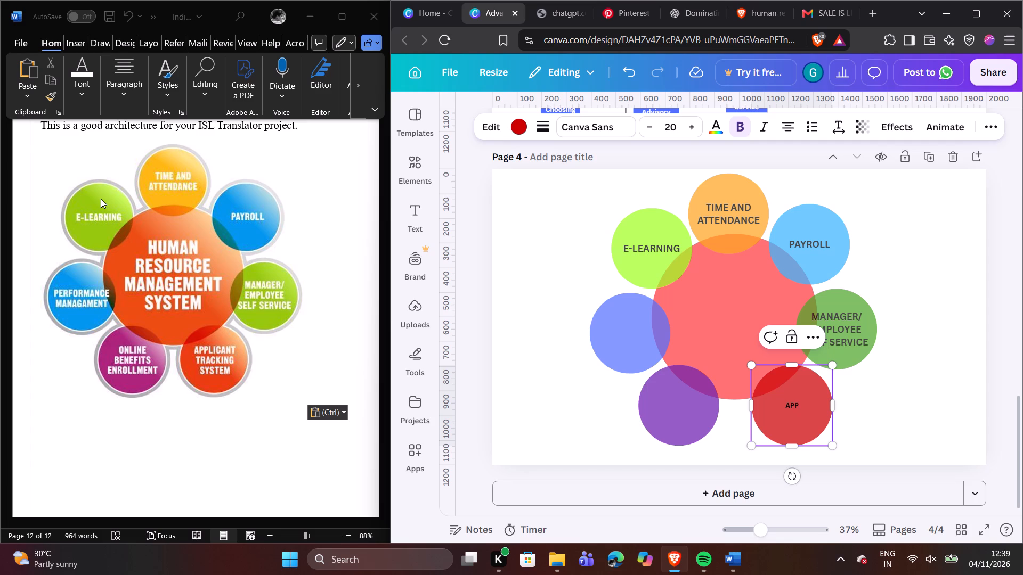
key("semicolon")
key("BackSpace")
type("LI")
type("CA")
type("NT")
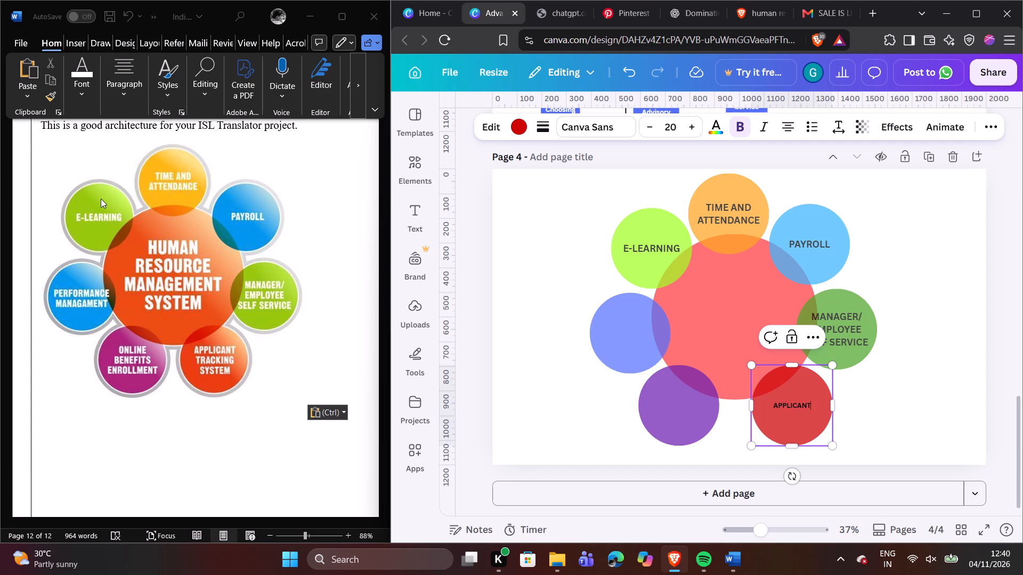
key("Return")
key("t")
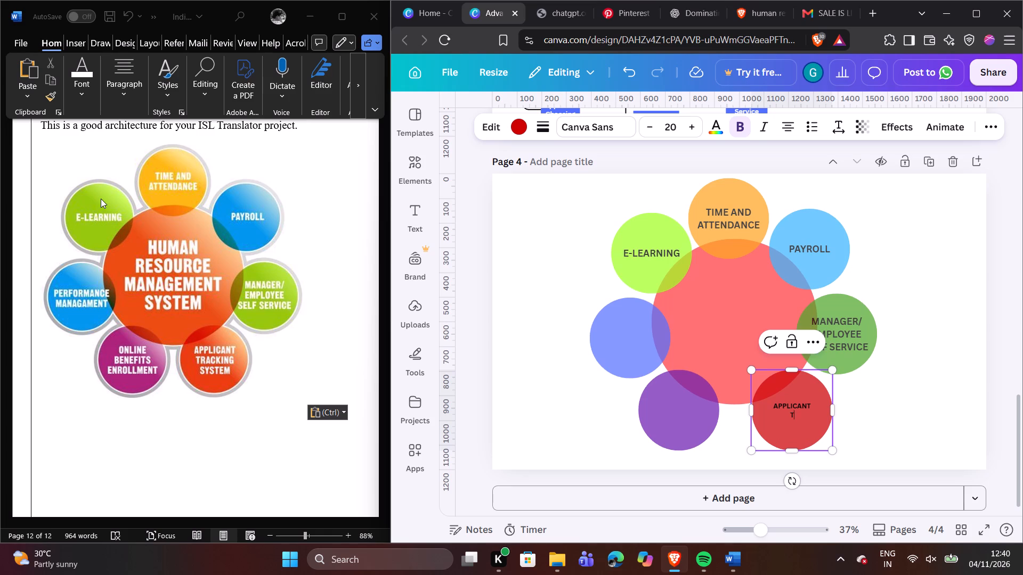
key("r")
type("AC")
type("KING")
key("Return")
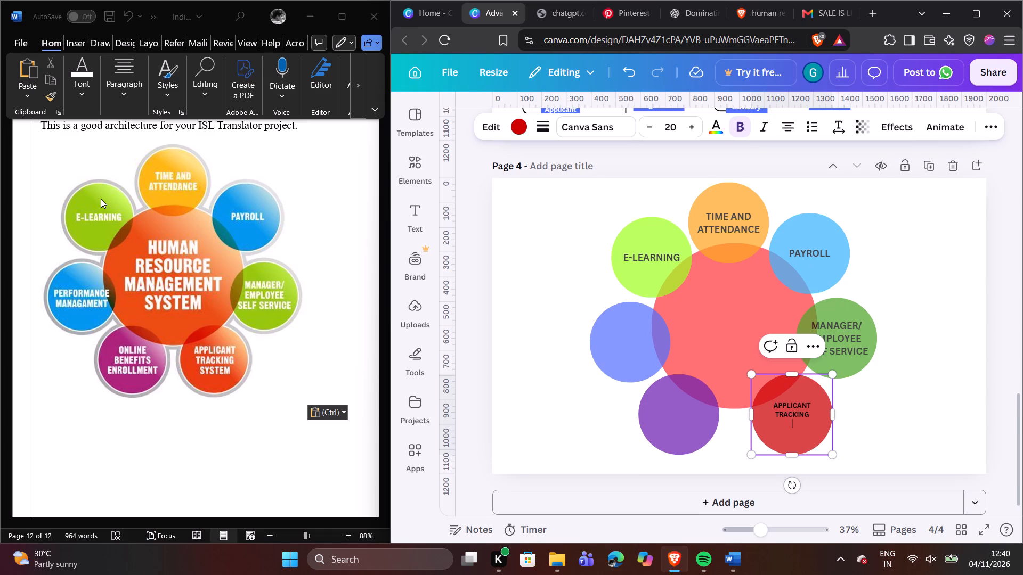
type("SYSTEM")
Set the font size of the whole APPLICANT TRACKING SYSTEM label to 28.
left_click_drag(813, 421, 800, 421)
left_click_drag(800, 421, 759, 407)
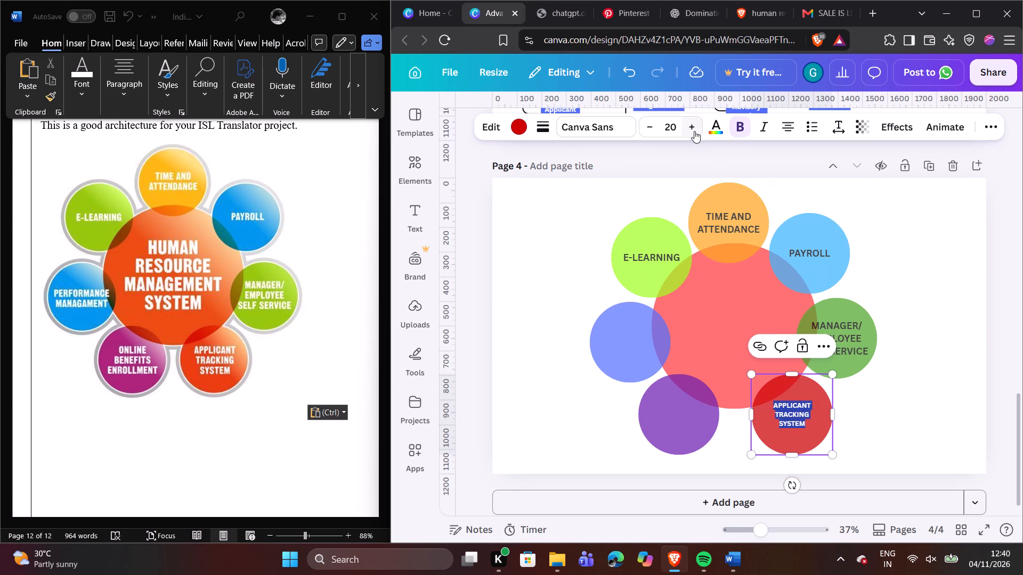
left_click(694, 130)
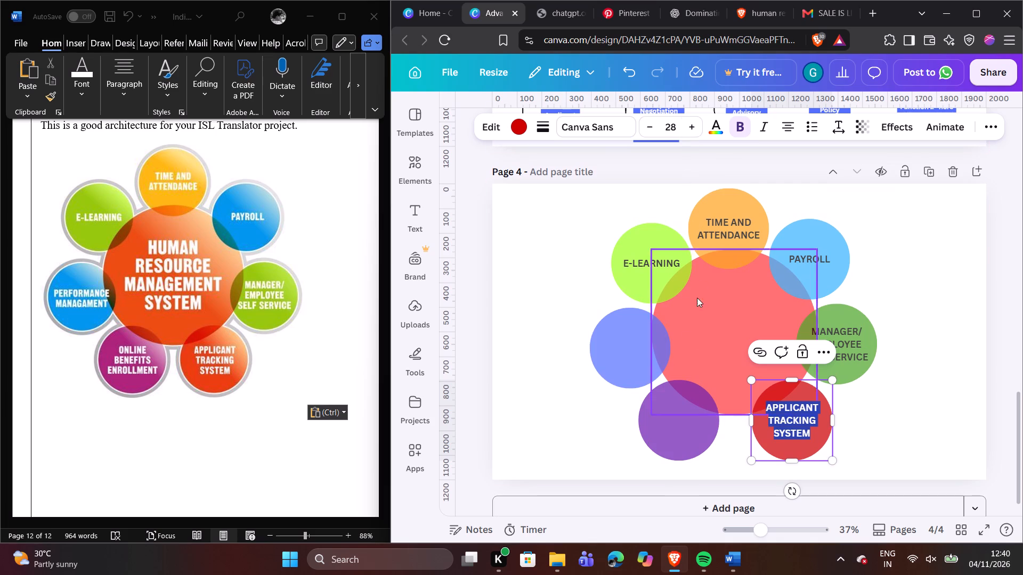
Enter the three-line label ONLINE BENEFITS ENROLLMENT inside the purple circle at the diagram's lower left.
double_click(649, 420)
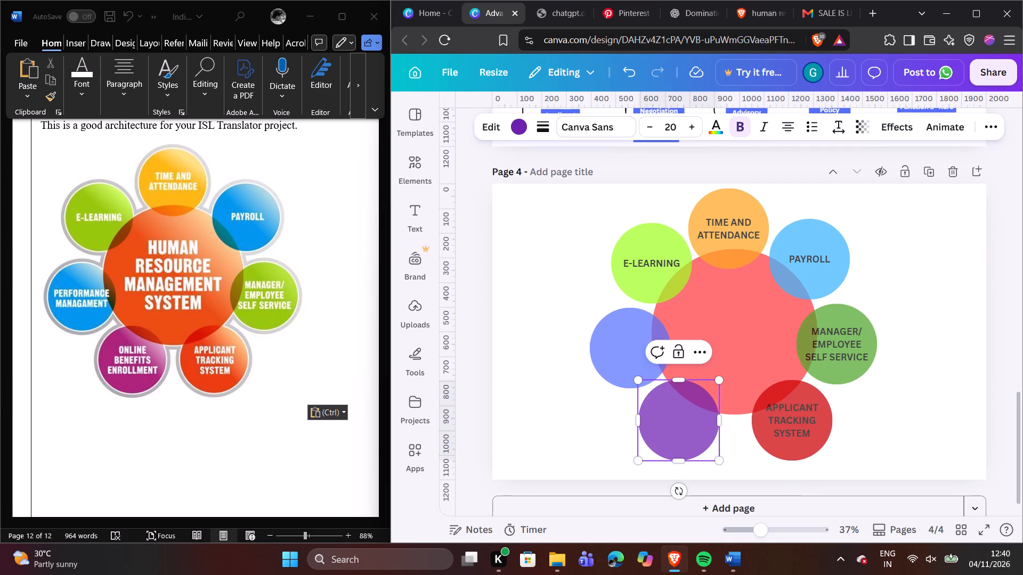
type("OOMLINE")
key("Return")
key("BackSpace")
key("BackSpace")
key("BackSpace")
key("BackSpace")
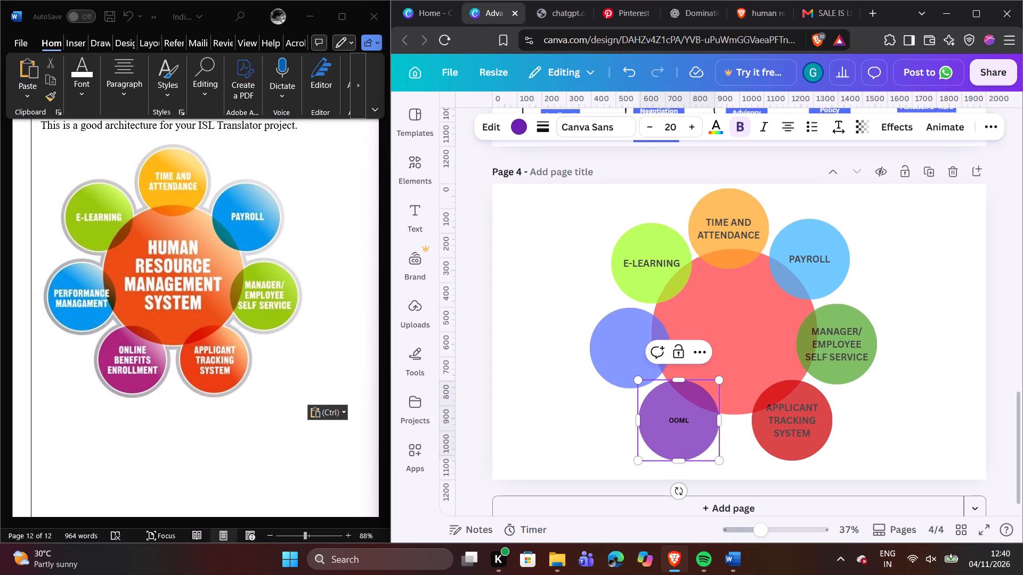
key("BackSpace")
key("BackSpace")
key("BackSpace")
type("NLINE")
key("Return")
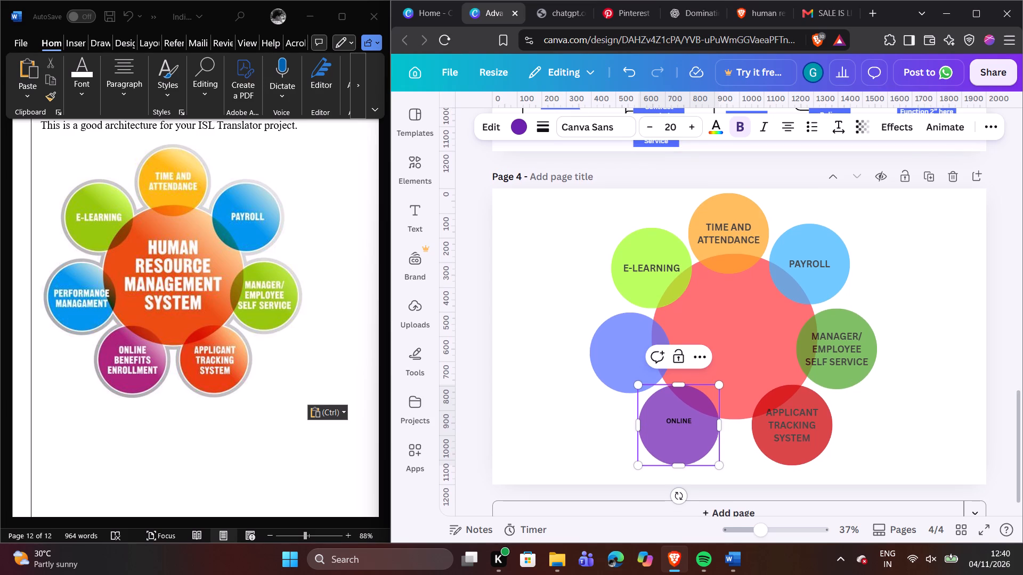
type("BE")
key("n")
key("e")
type("FI")
type("TS")
key("Return")
key("e")
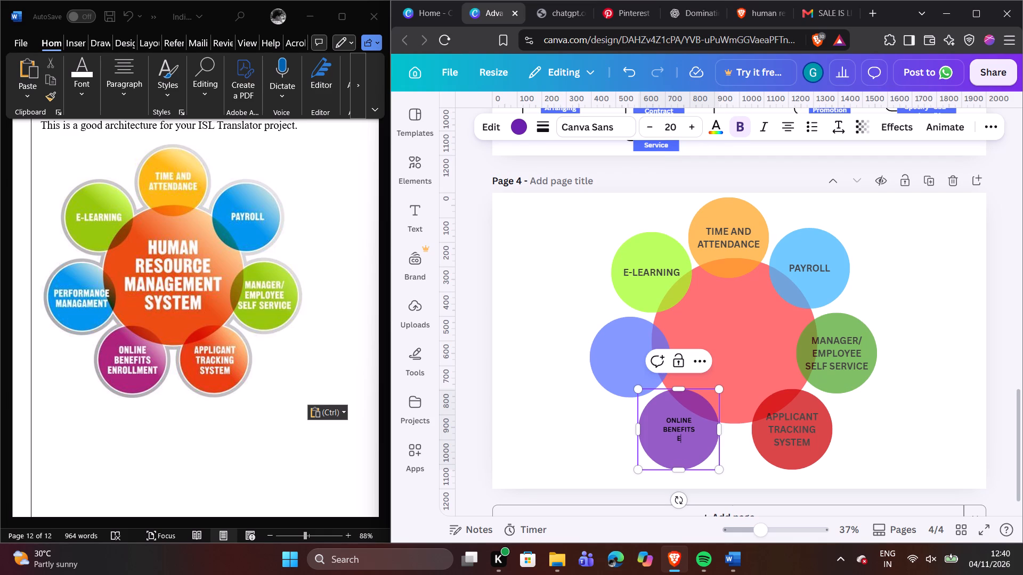
key("n")
type("RO")
type("LL")
type("MEN")
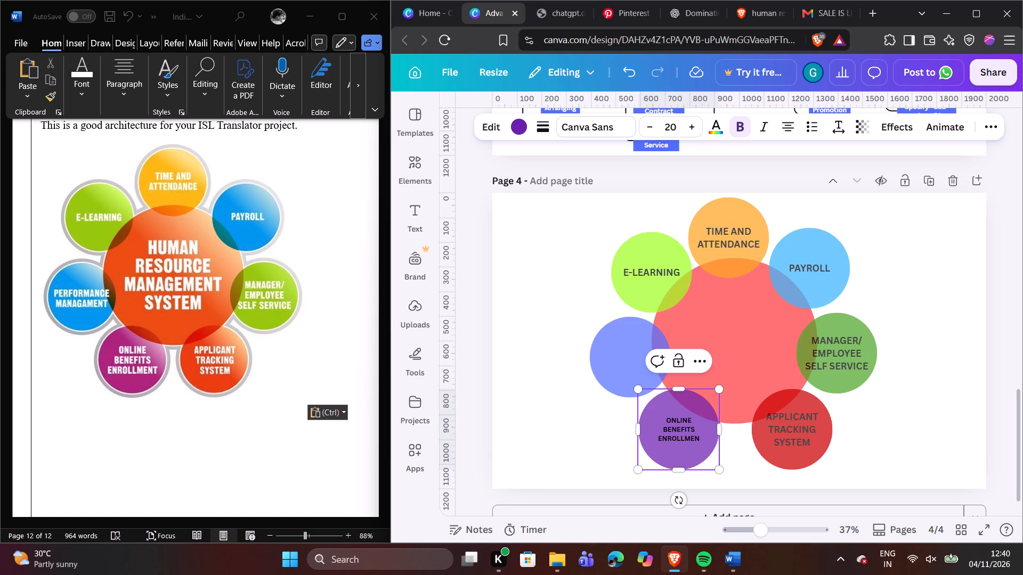
key("t")
Set the font size of the whole ONLINE BENEFITS ENROLLMENT label to 28.
left_click_drag(704, 440, 654, 422)
left_click(698, 130)
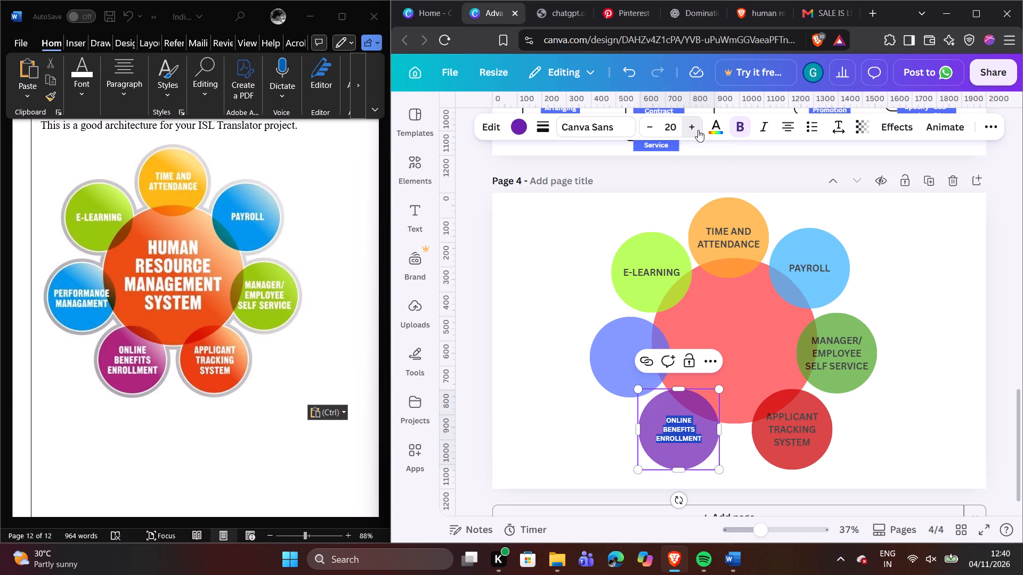
double_click(697, 128)
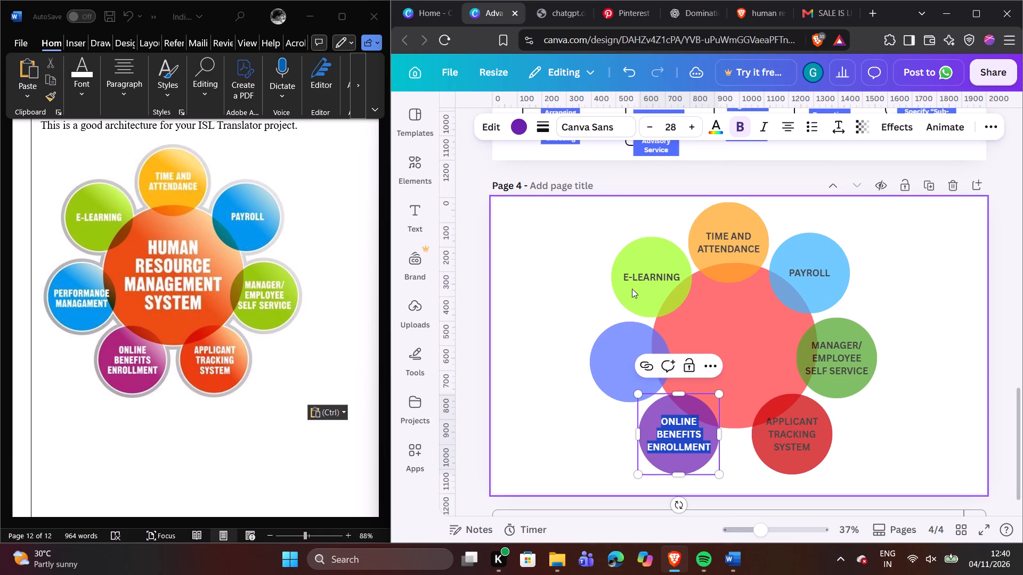
Enter the two-line label PERFORMANCE MANAGAMENT, spelled as in the reference, inside the blue-violet circle on the red circle's left edge.
double_click(622, 358)
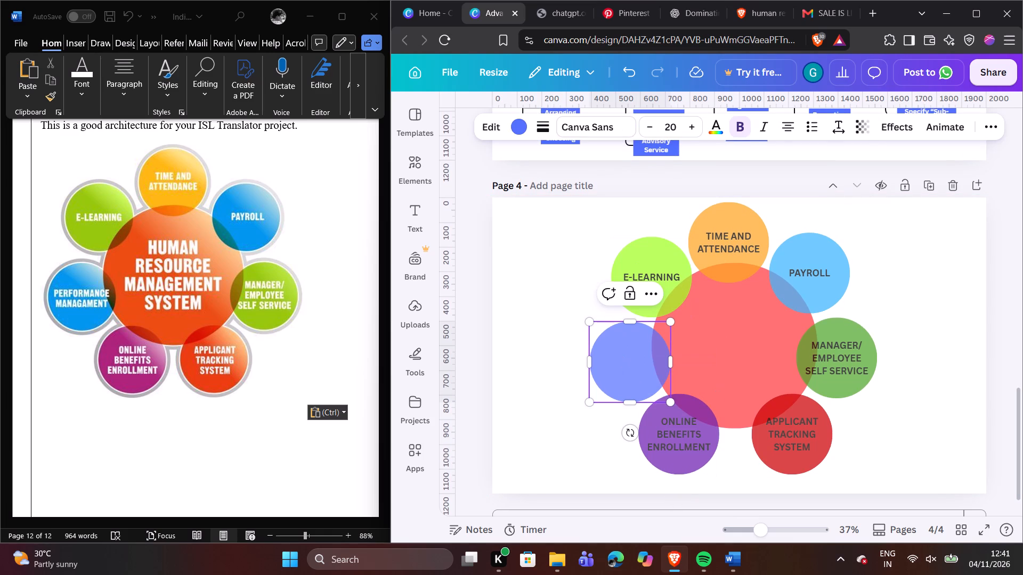
type("PER")
type("FOR")
type("MANCE")
key("Return")
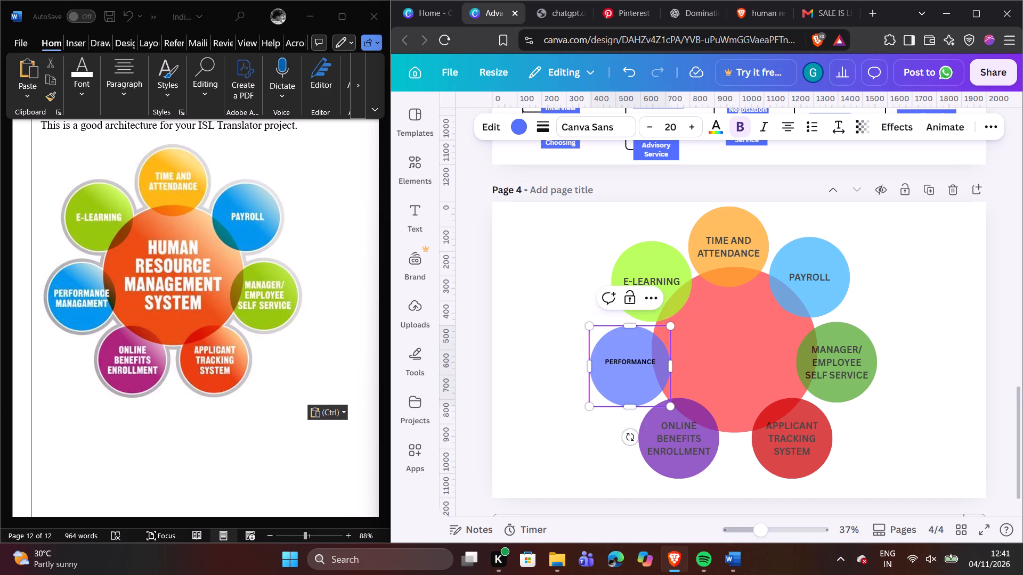
type("MAN")
type("AGE")
key("BackSpace")
key("a")
type("MENT")
Enlarge the PERFORMANCE MANAGAMENT label's text to match the other circle labels and deselect the circle.
left_click_drag(662, 368, 603, 358)
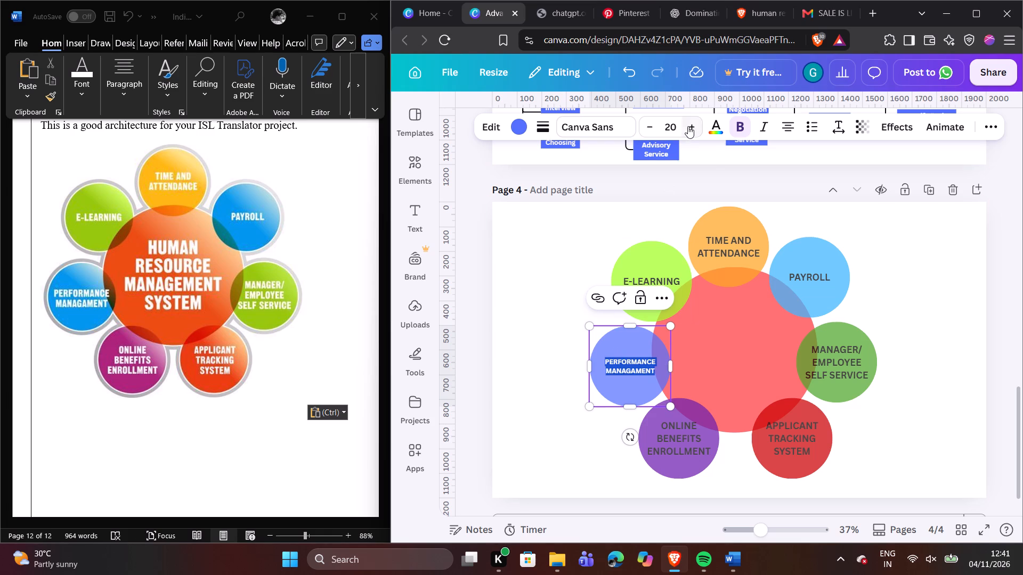
left_click(688, 125)
double_click(690, 122)
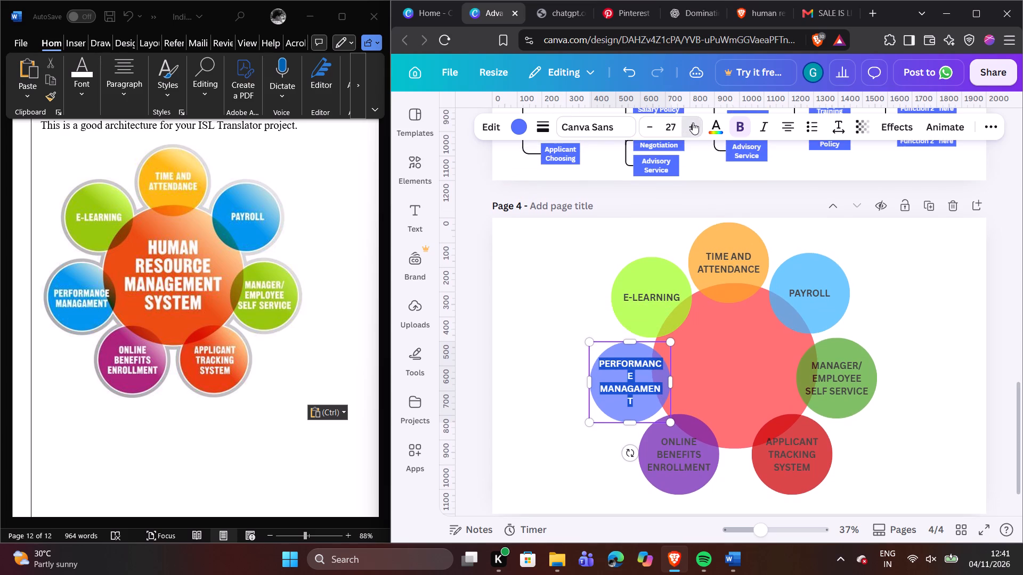
left_click(910, 266)
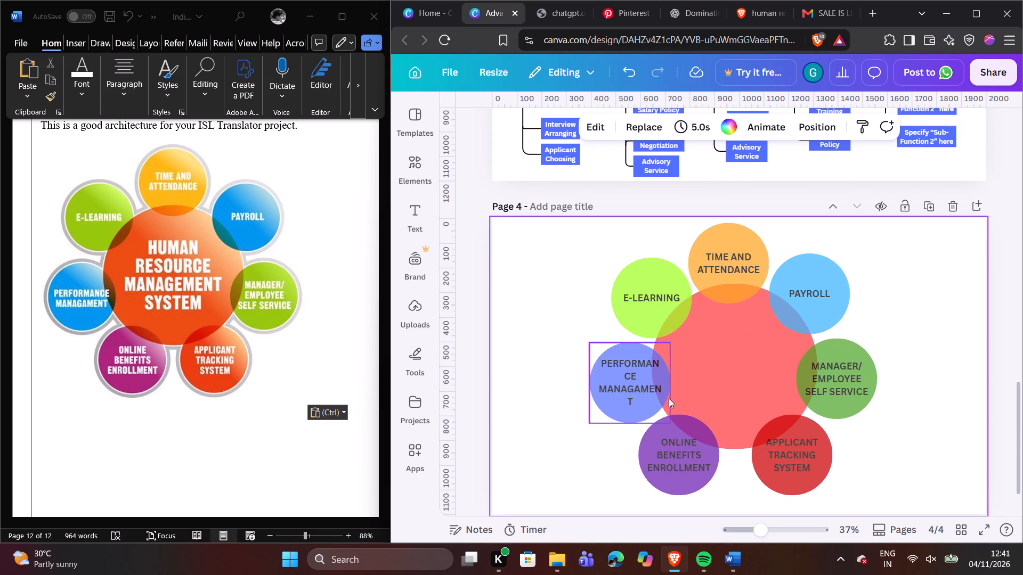
Set the font size of the whole PERFORMANCE MANAGAMENT label to 25 so that each word fits on one line.
double_click(644, 400)
left_click_drag(643, 400, 598, 369)
left_click(648, 125)
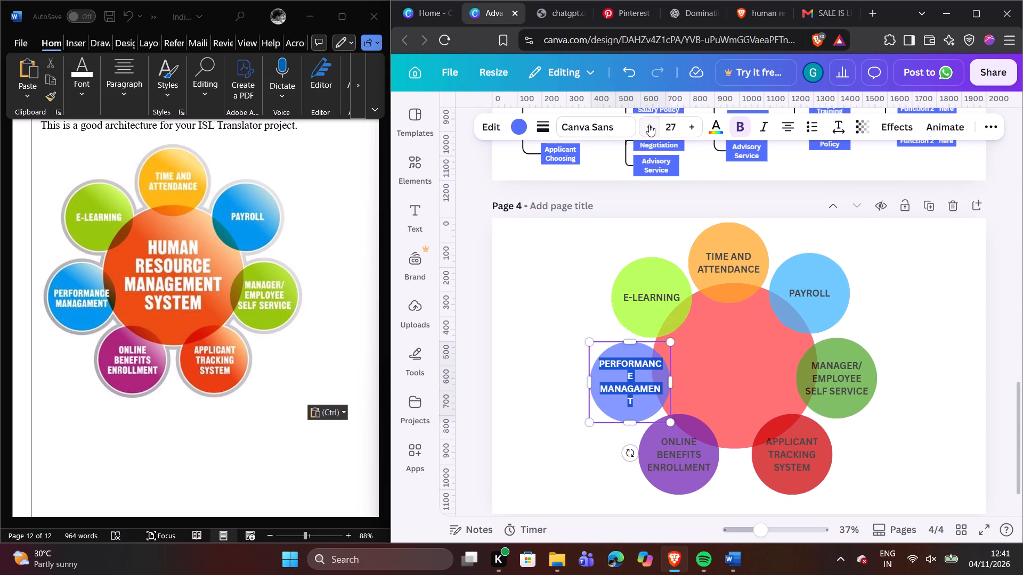
left_click(649, 124)
left_click(649, 124)
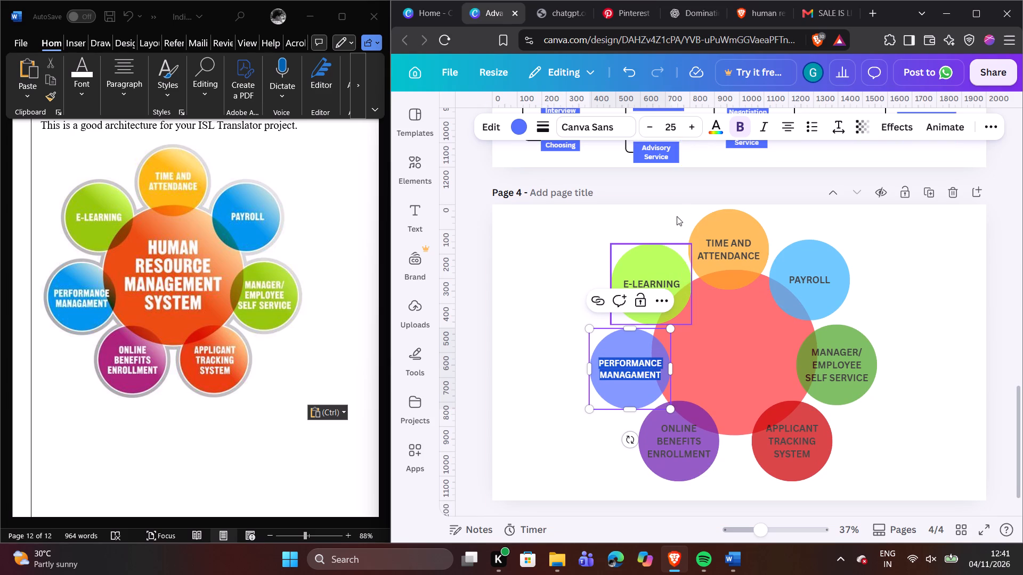
left_click(888, 216)
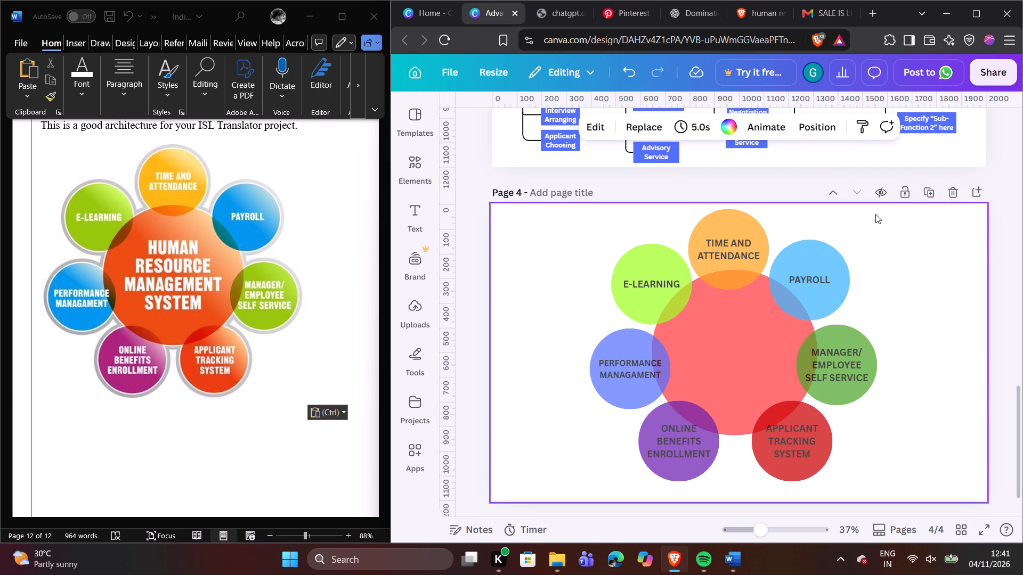
Change the black text of the TIME AND ATTENDANCE label to white and apply the change to all black text on the page.
triple_click(723, 260)
left_click(716, 239)
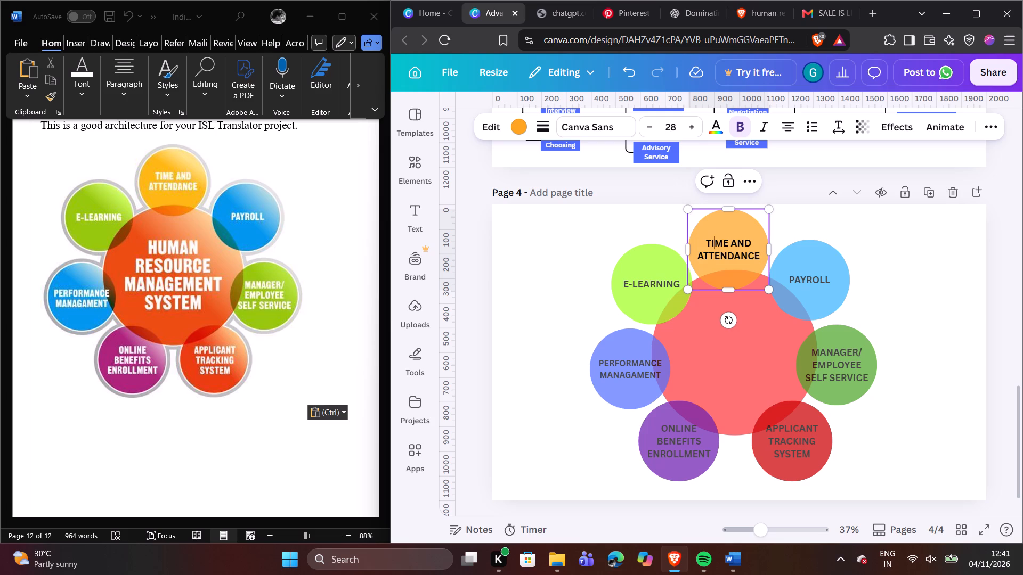
left_click_drag(702, 242, 759, 262)
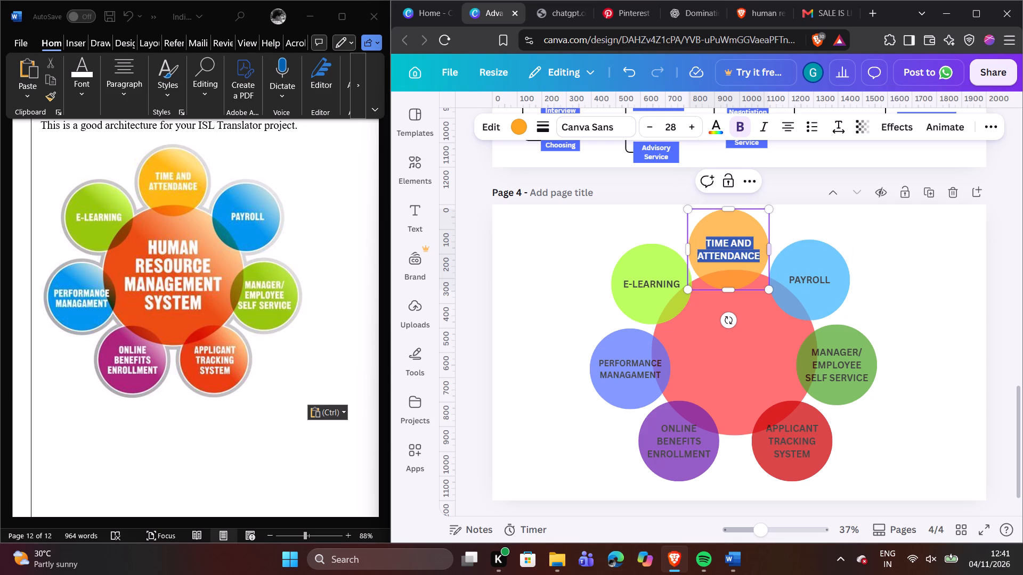
left_click_drag(759, 262, 758, 261)
left_click(712, 125)
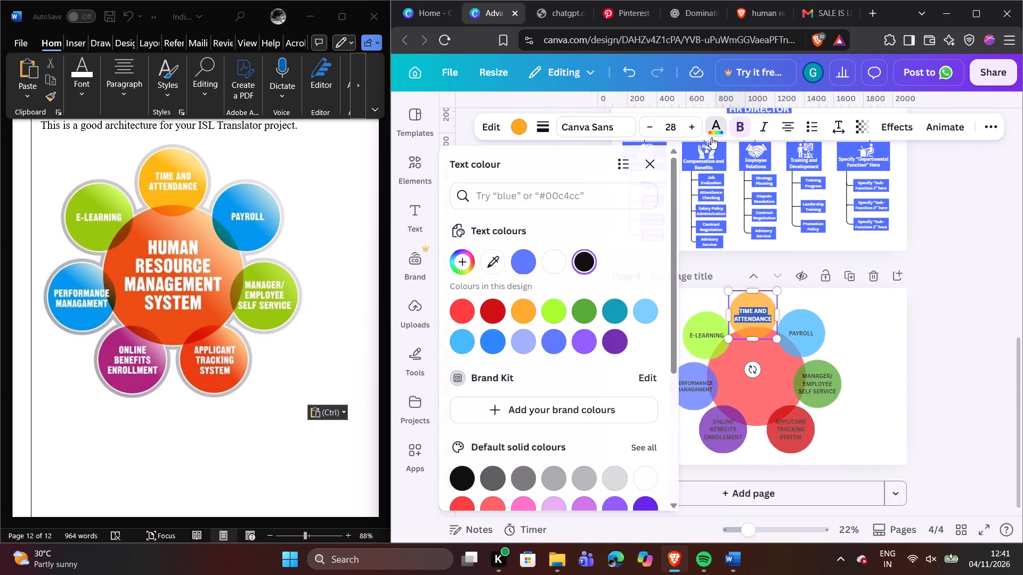
left_click(555, 258)
left_click(595, 489)
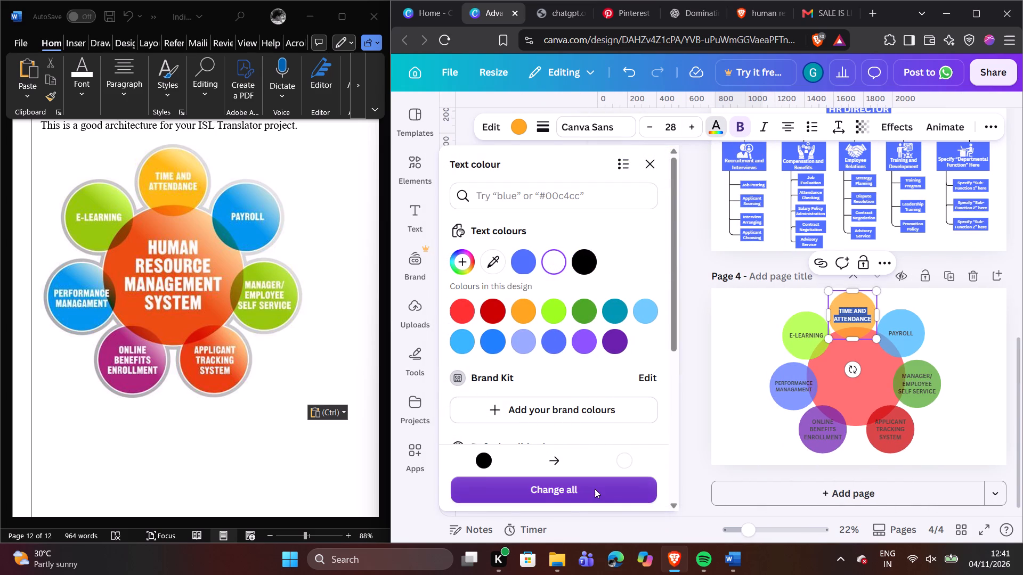
double_click(944, 333)
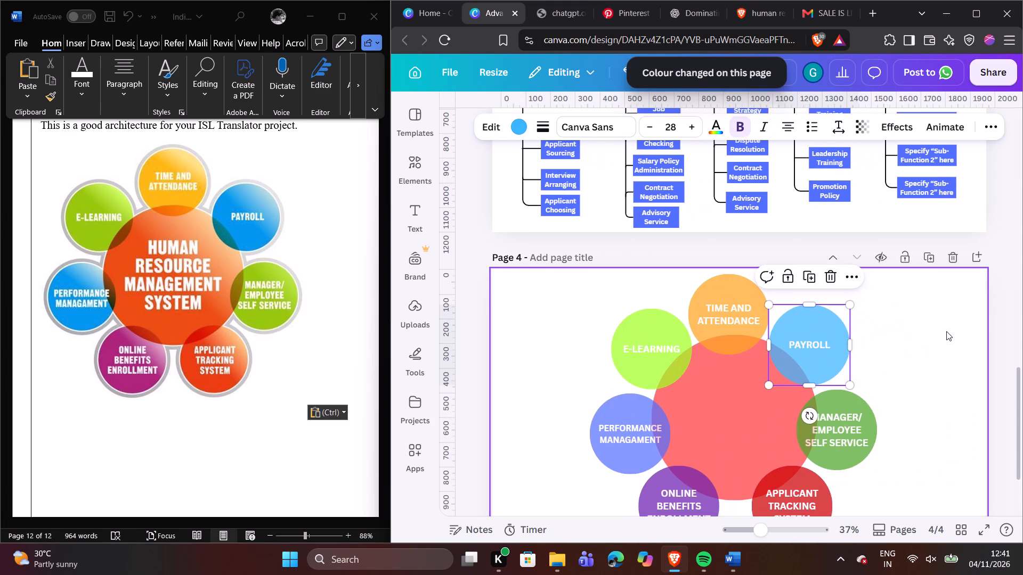
Enter the four-line label HUMAN RESOURCE MANAGEMENT SYSTEM inside the large central red circle.
scroll(946, 331, "down", 5)
left_click(681, 289)
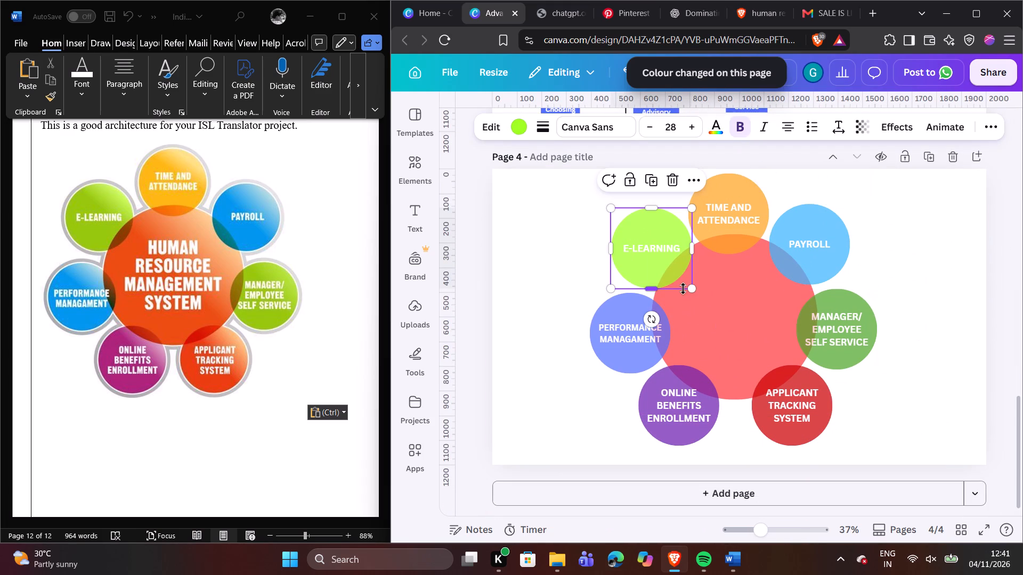
triple_click(705, 307)
double_click(707, 307)
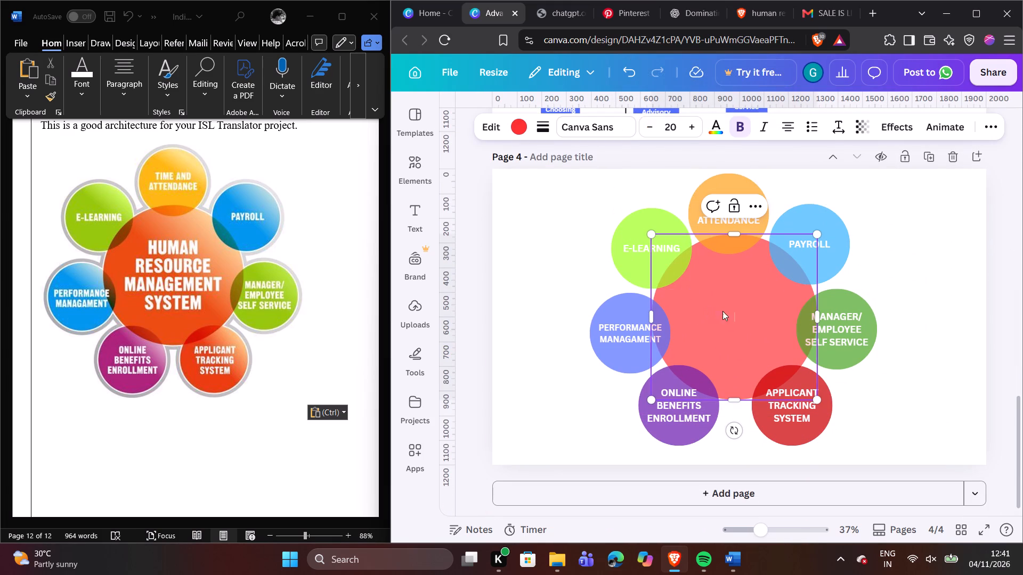
double_click(732, 315)
double_click(745, 323)
type("HMAN")
key("BackSpace")
key("BackSpace")
key("BackSpace")
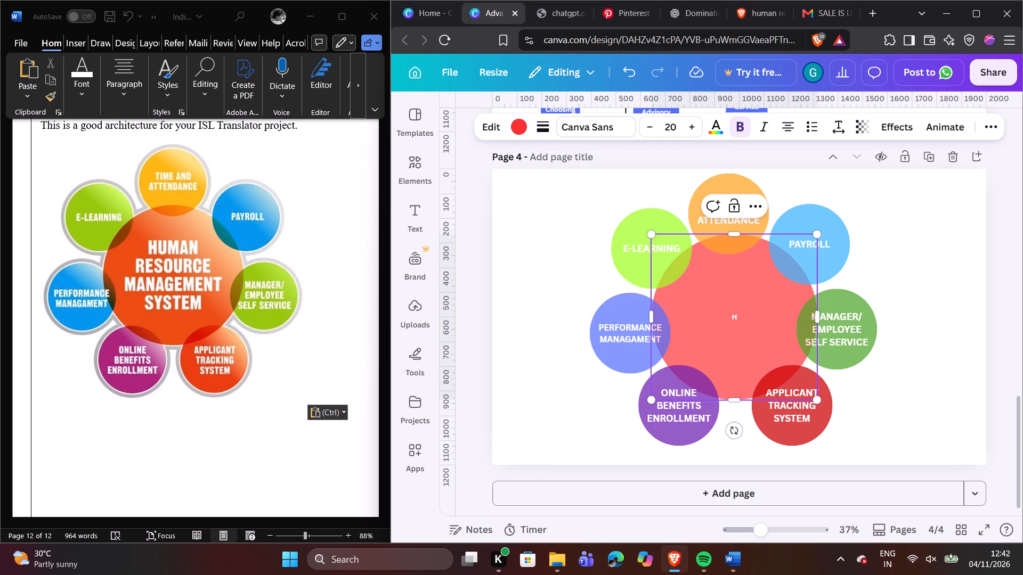
type("UMAN")
key("Return")
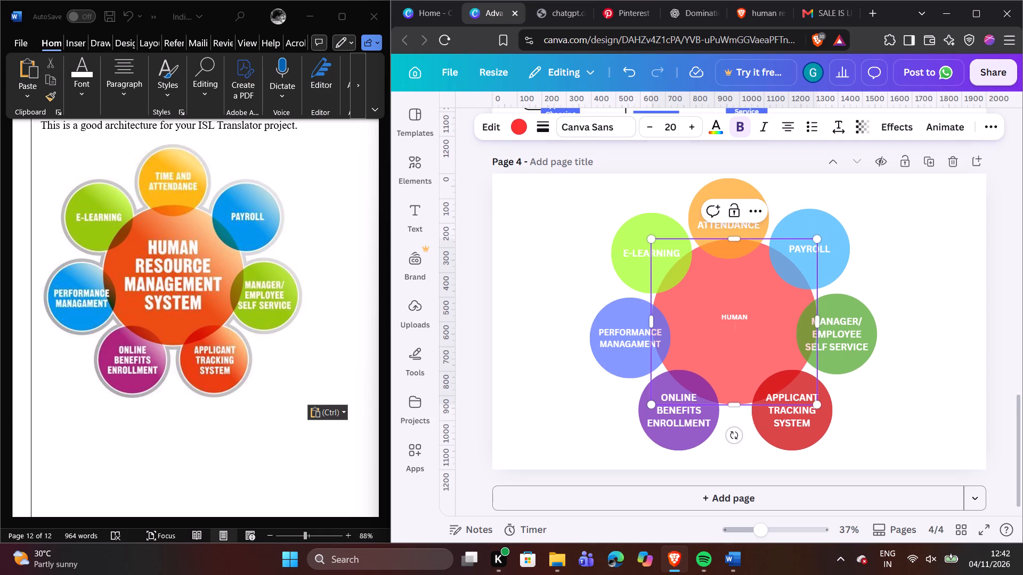
type("RE")
type("SOU")
type("RCE")
key("Return")
key("m")
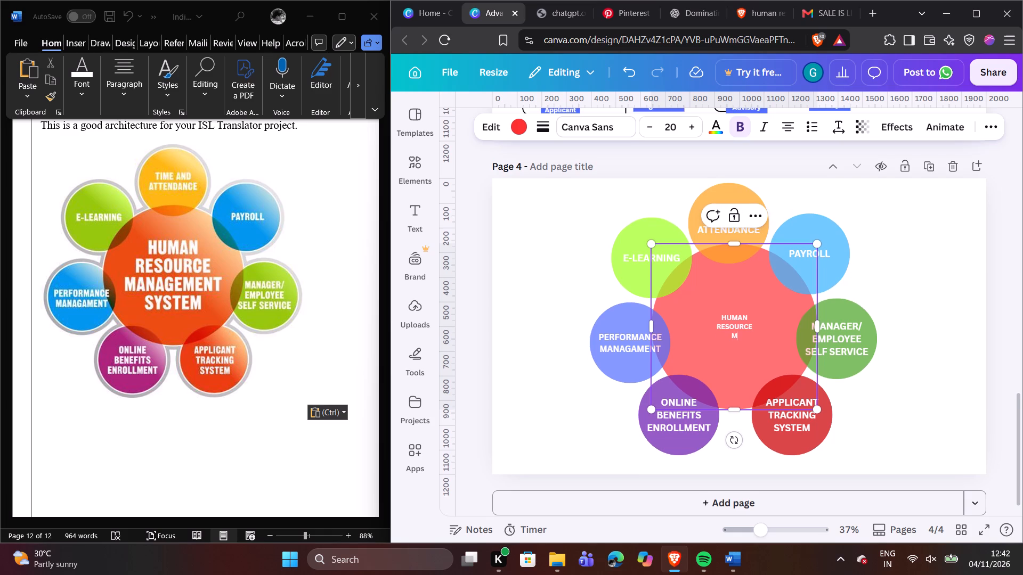
key("a")
type("NA")
key("g")
type("EMENT")
key("Return")
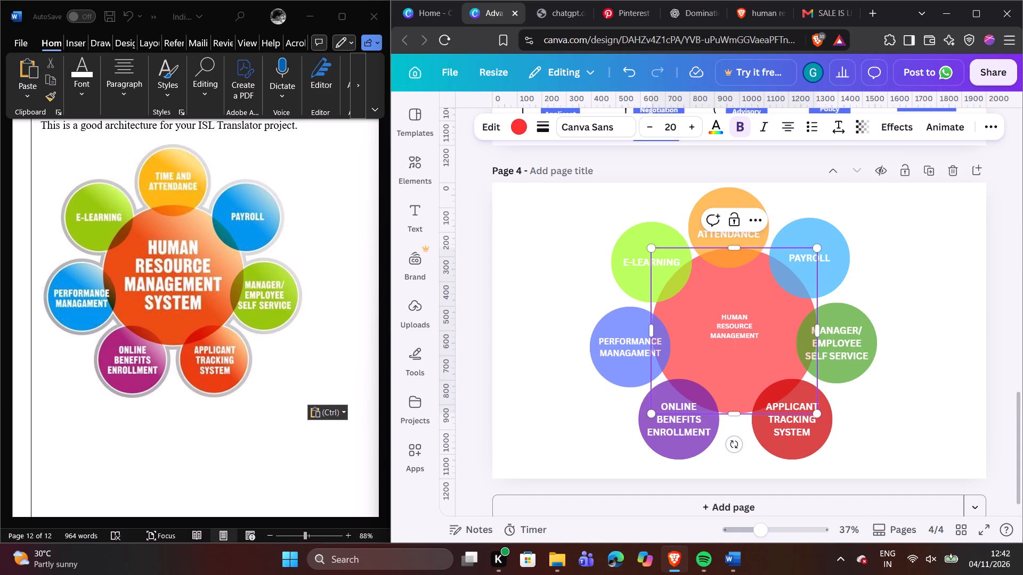
type("SYSTEM")
Enlarge the whole HUMAN RESOURCE MANAGEMENT SYSTEM label so it spans most of the red circle's width, and deselect it.
left_click_drag(769, 348, 718, 293)
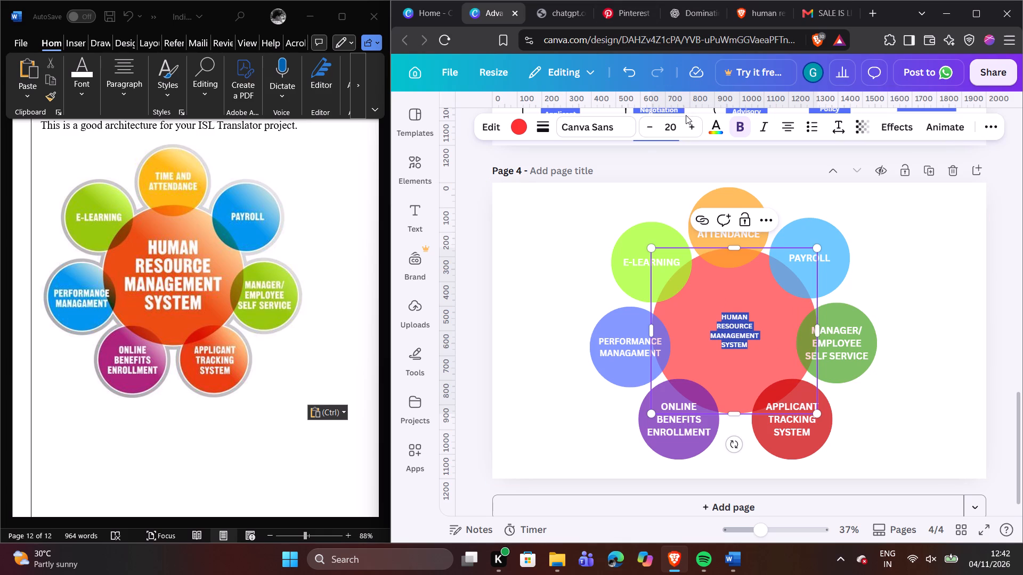
left_click(684, 125)
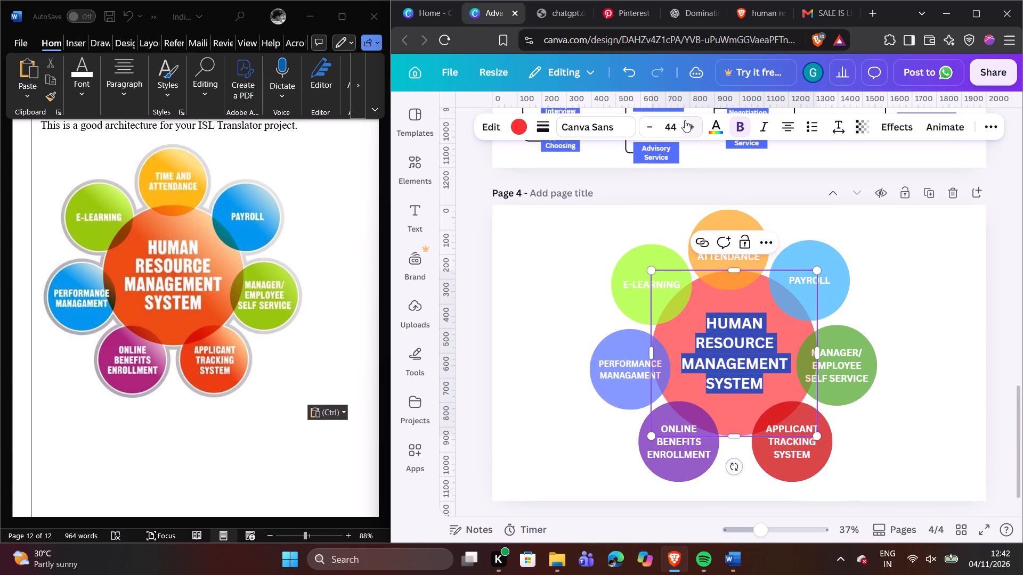
left_click(688, 122)
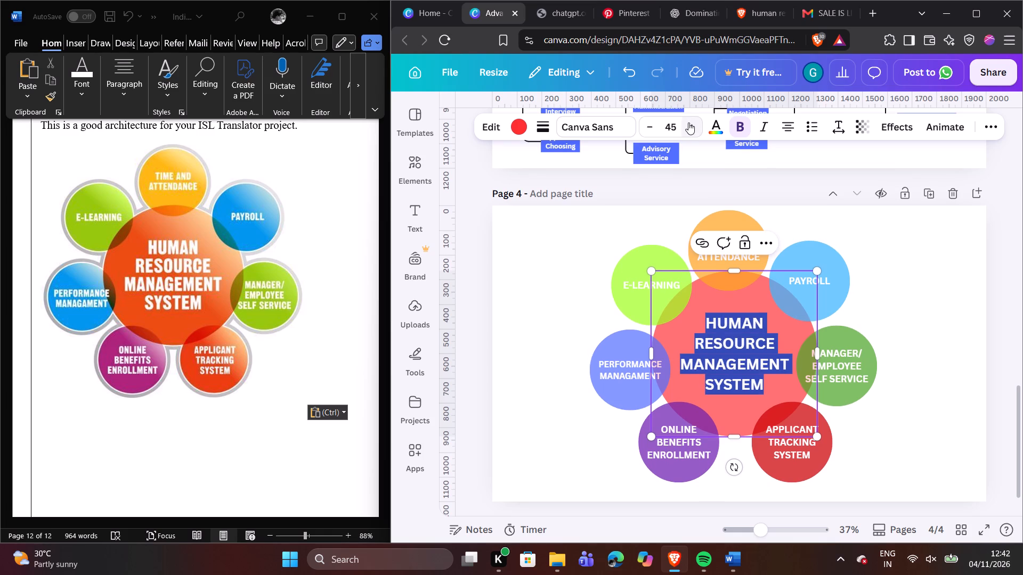
double_click(688, 122)
left_click(902, 272)
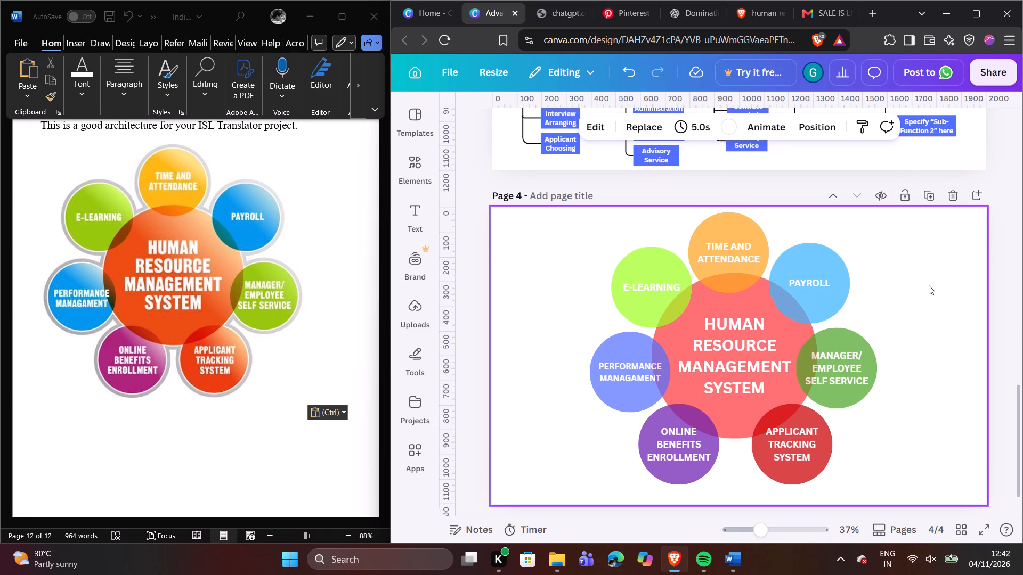
Compare the finished diagram with the Word reference and browse the human resource management image results for further diagrams, returning to the design.
scroll(927, 252, "down", 3)
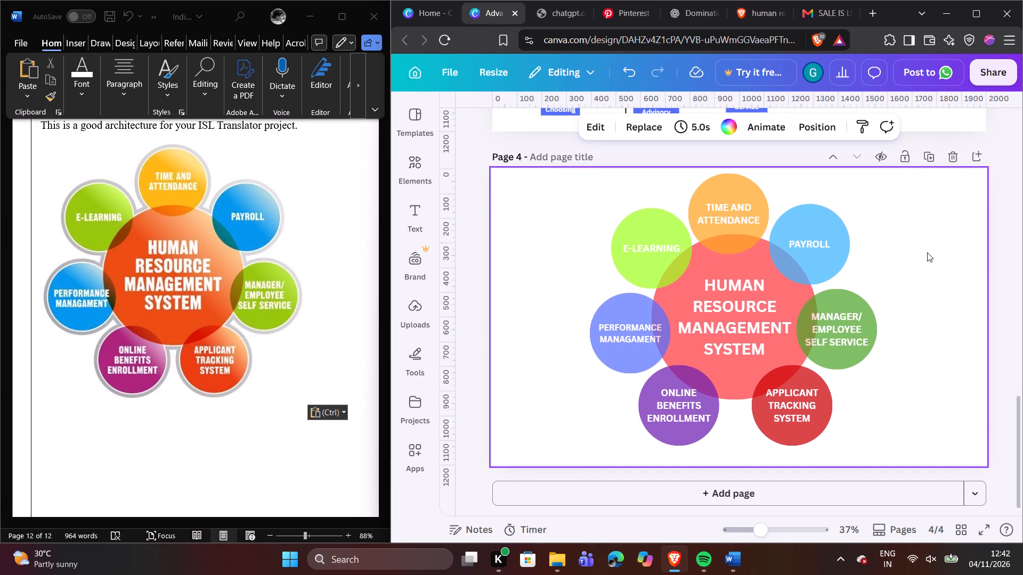
left_click(933, 278)
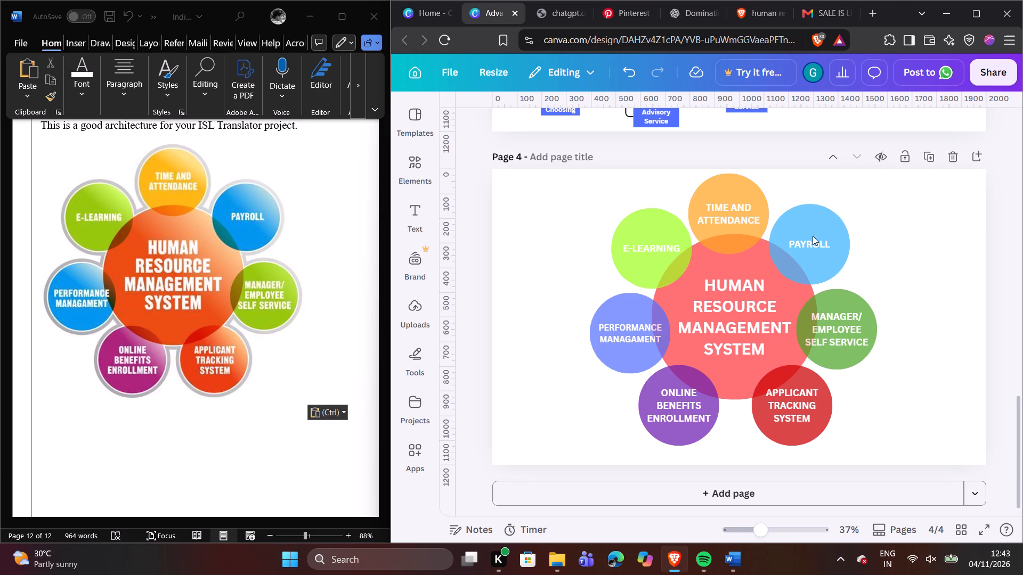
scroll(881, 376, "down", 4)
scroll(234, 375, "down", 4)
left_click(269, 353)
scroll(273, 352, "up", 2)
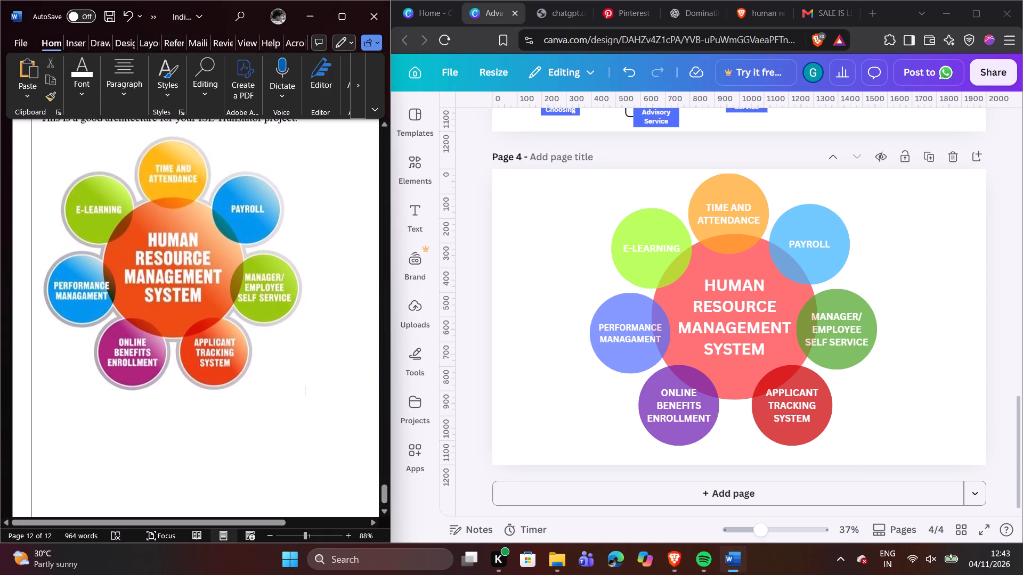
scroll(273, 352, "up", 2)
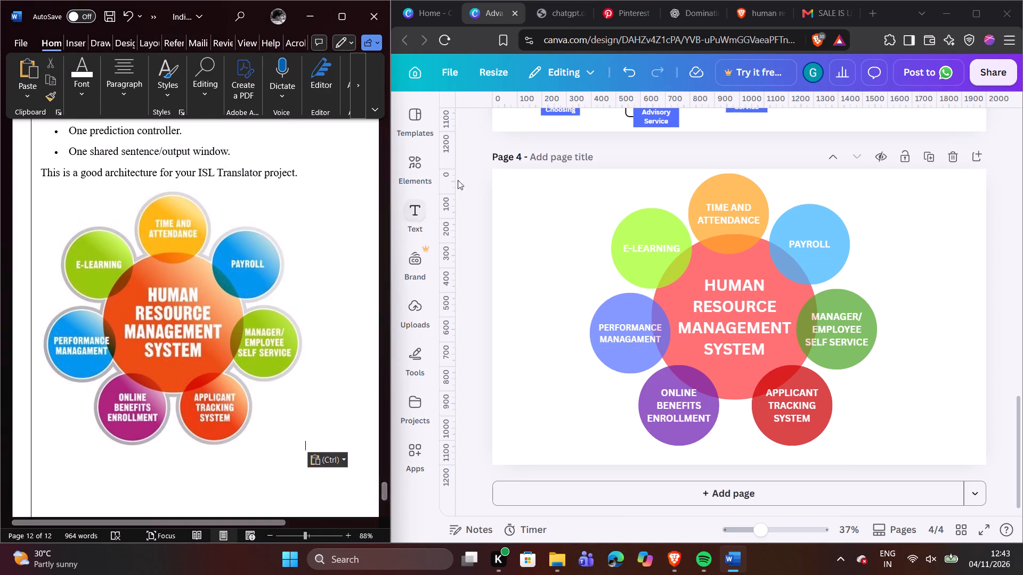
left_click(753, 14)
scroll(754, 305, "down", 3)
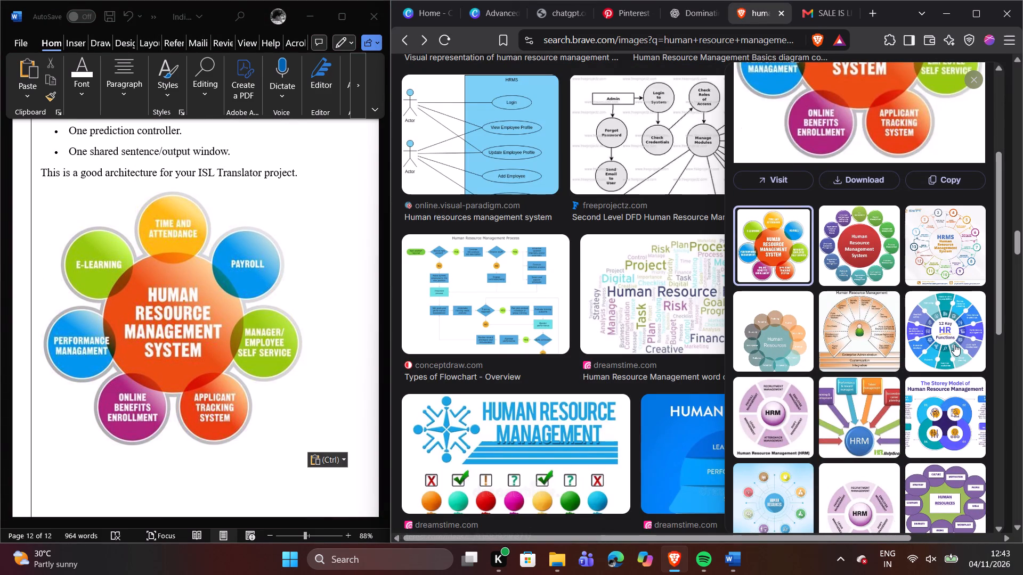
scroll(859, 408, "down", 4)
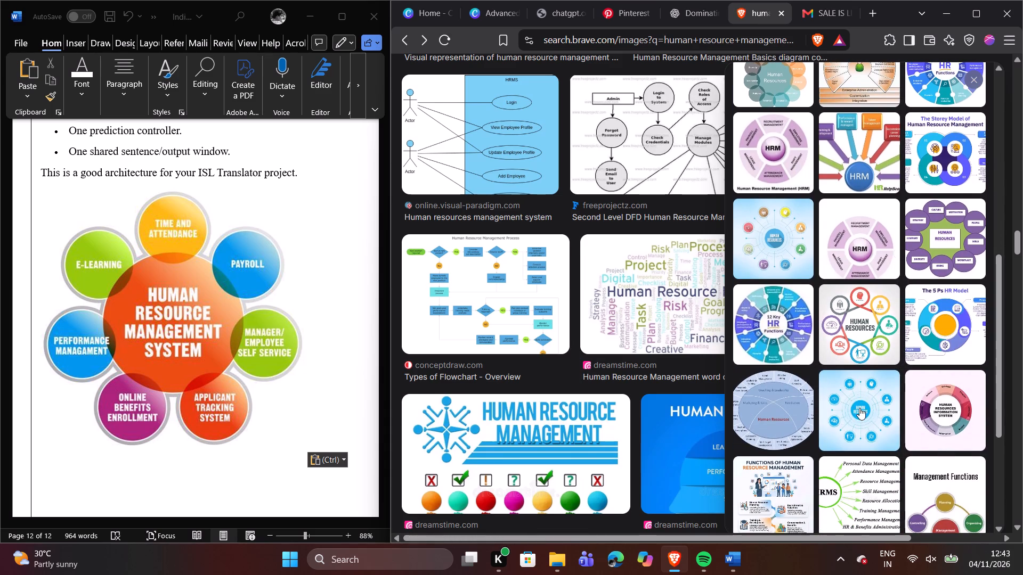
scroll(857, 332, "down", 2)
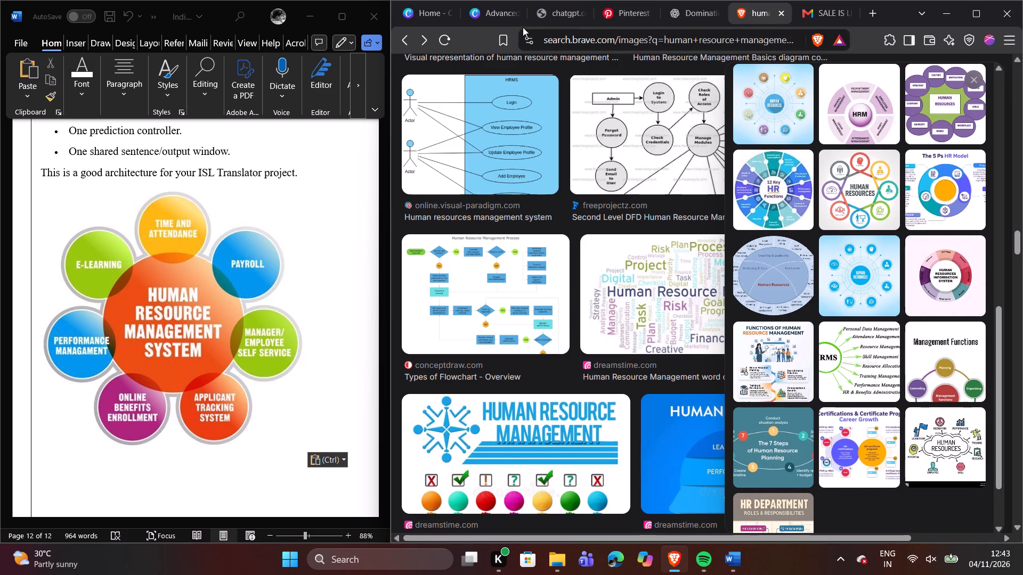
left_click(498, 13)
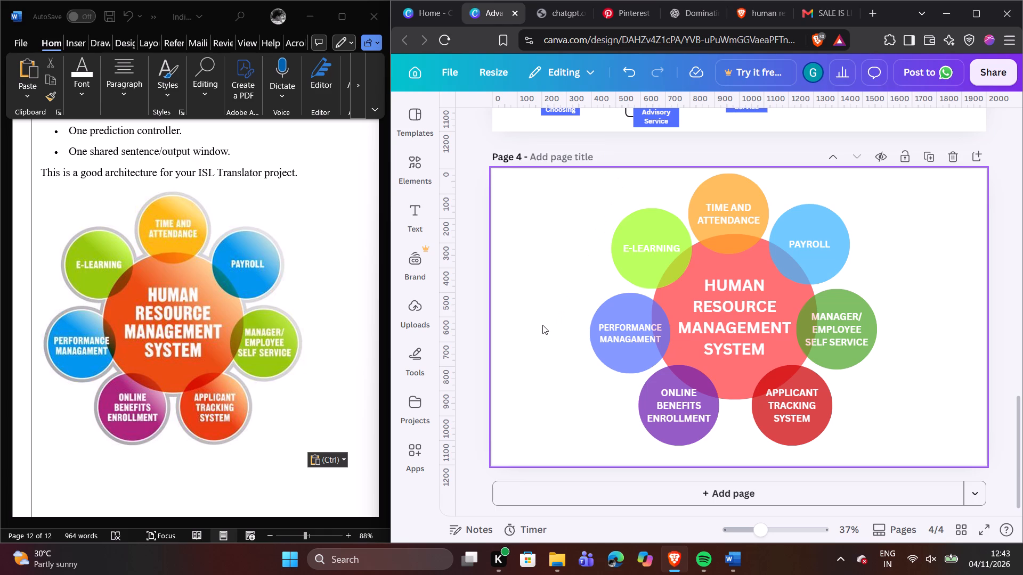
Search the elements library for E-LEARNING, using the text copied from the green circle's label.
left_click(651, 239)
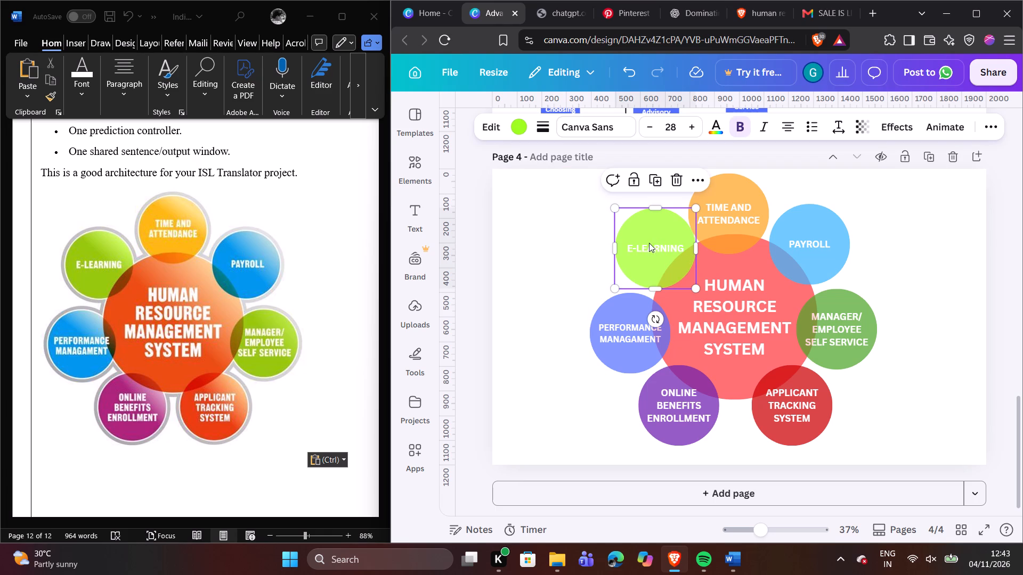
left_click(633, 75)
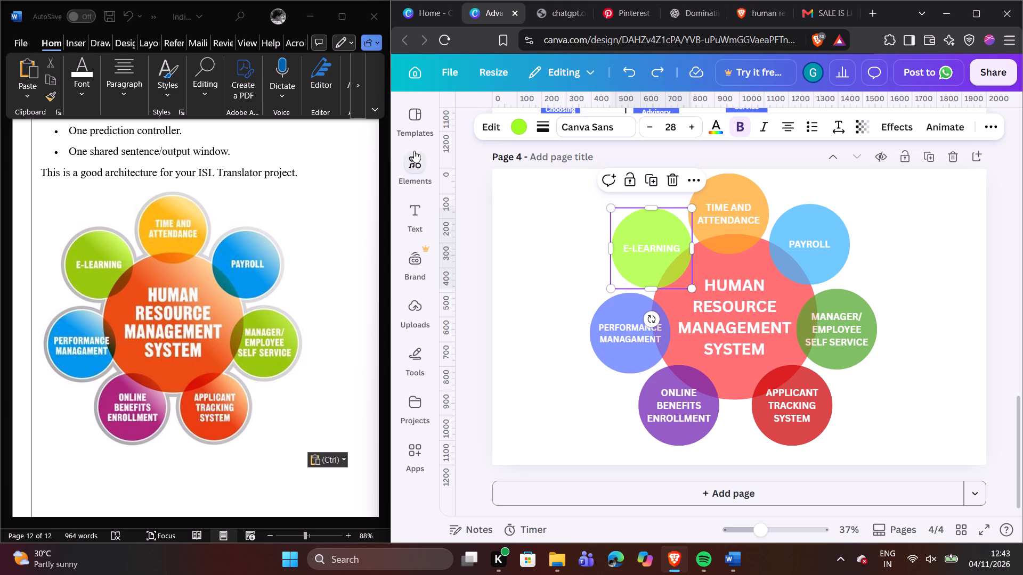
triple_click(641, 250)
right_click(641, 250)
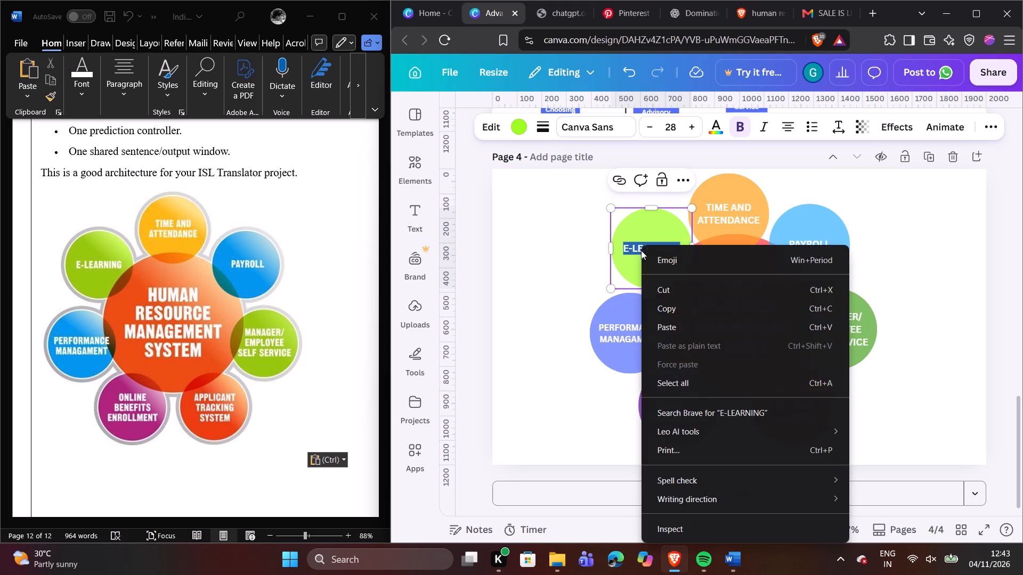
left_click(659, 301)
left_click(409, 177)
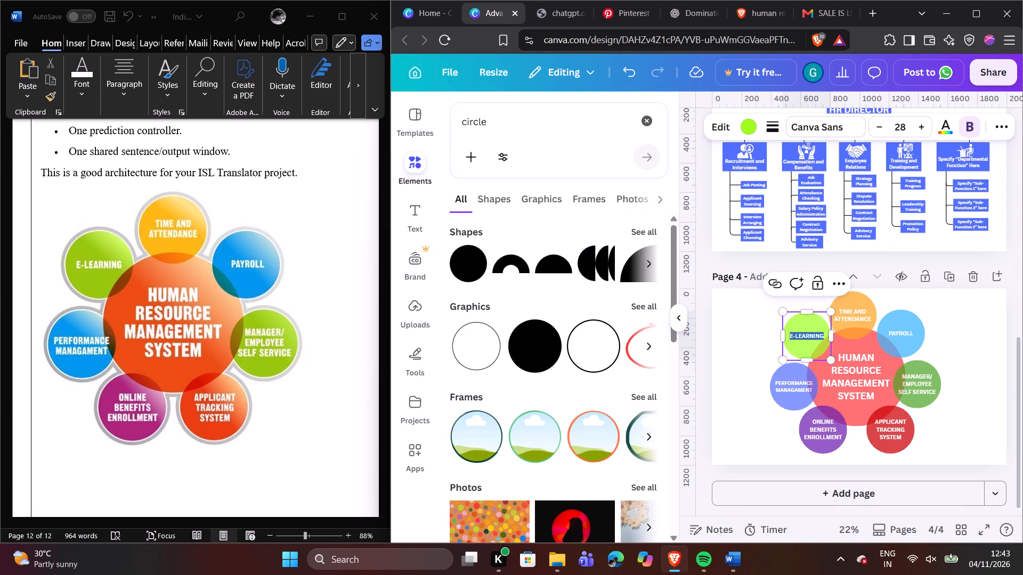
left_click(643, 124)
right_click(478, 126)
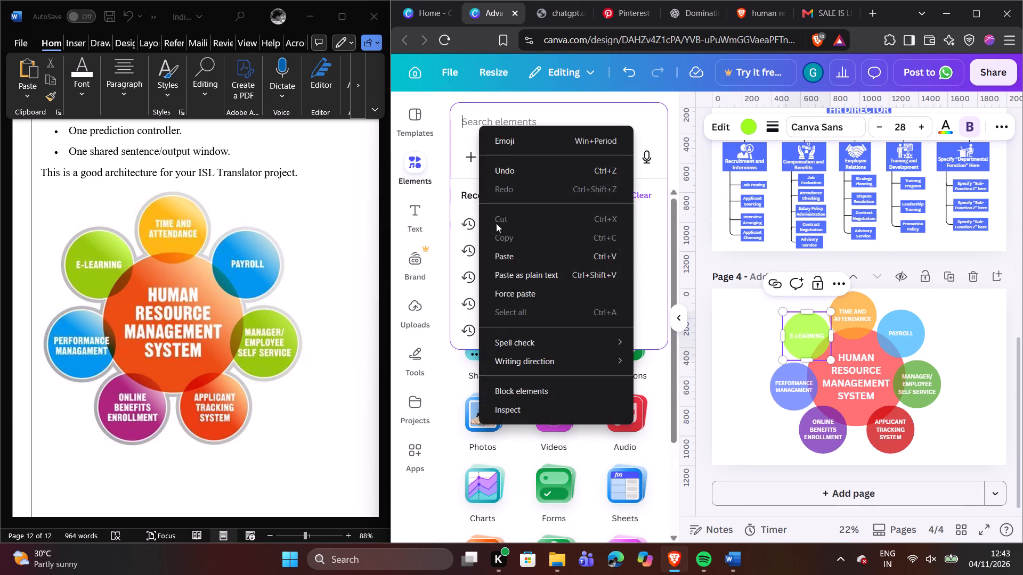
left_click(496, 253)
key("Return")
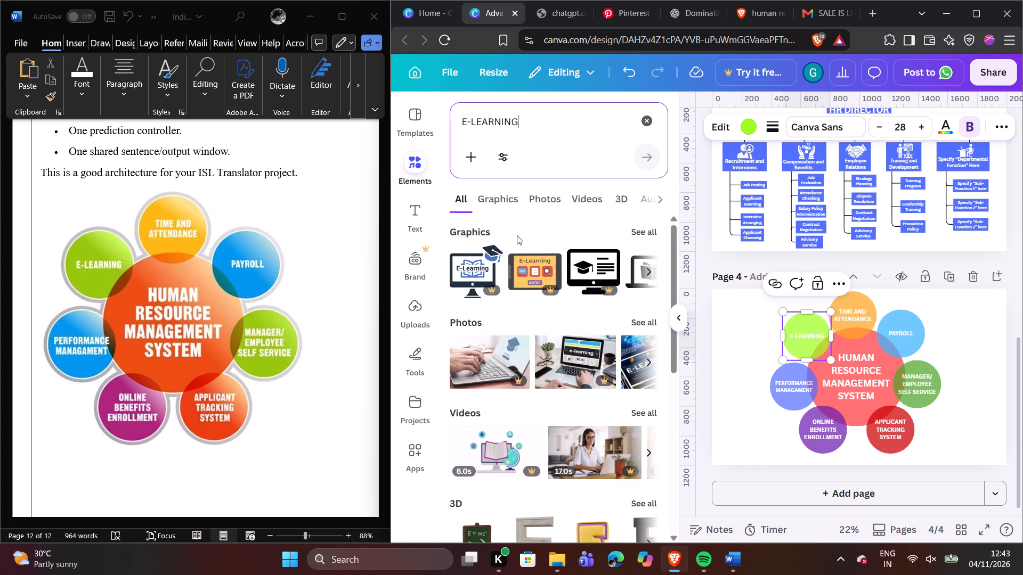
Add the E-Learning monitor graphic with the graduation cap, shrink it to about half the green circle's width, and place it above the E-LEARNING label.
left_click(477, 259)
left_click(683, 314)
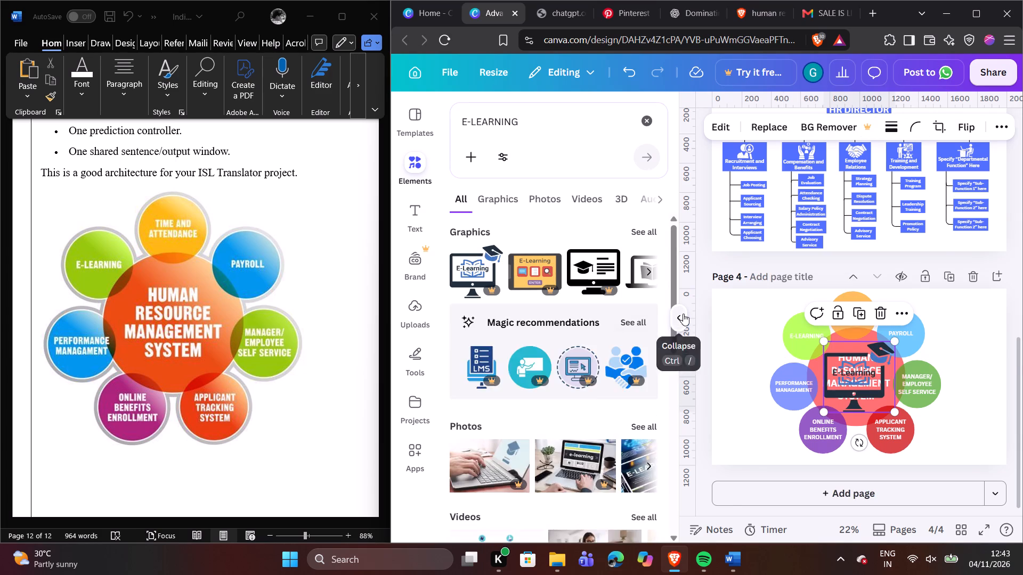
left_click_drag(799, 356, 733, 409)
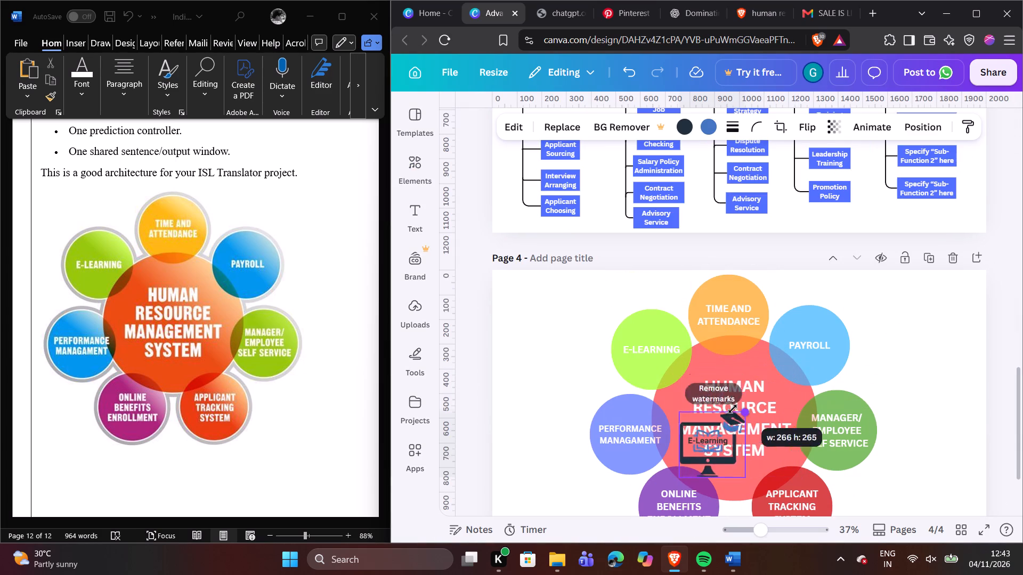
left_click_drag(733, 409, 712, 433)
left_click(560, 483)
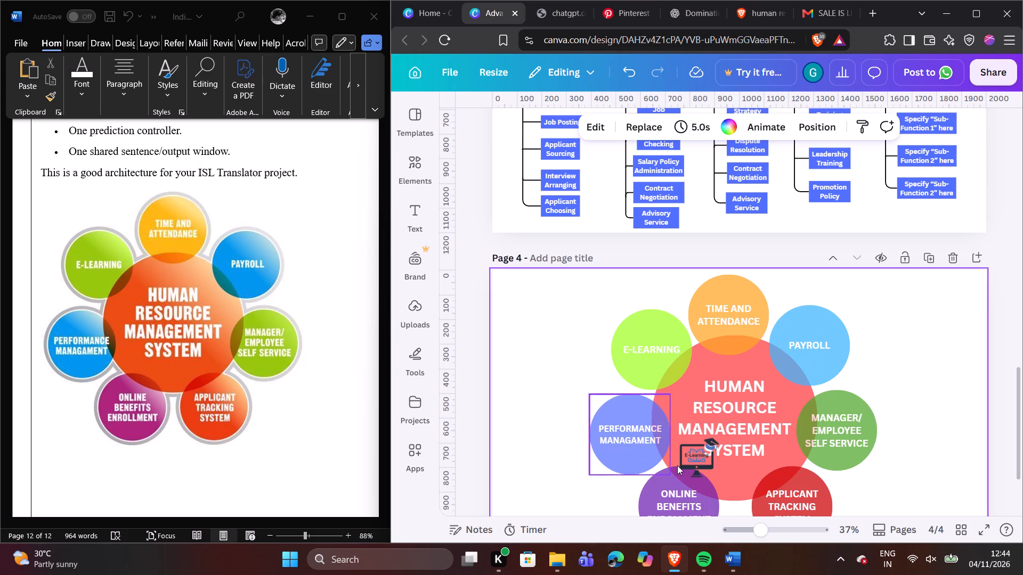
left_click_drag(698, 462, 650, 330)
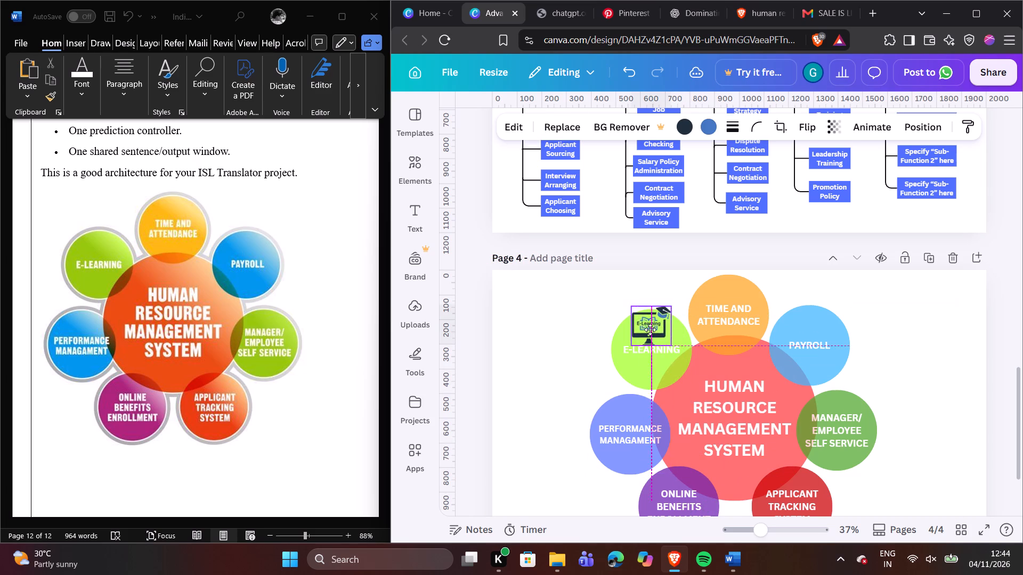
left_click_drag(650, 330, 655, 322)
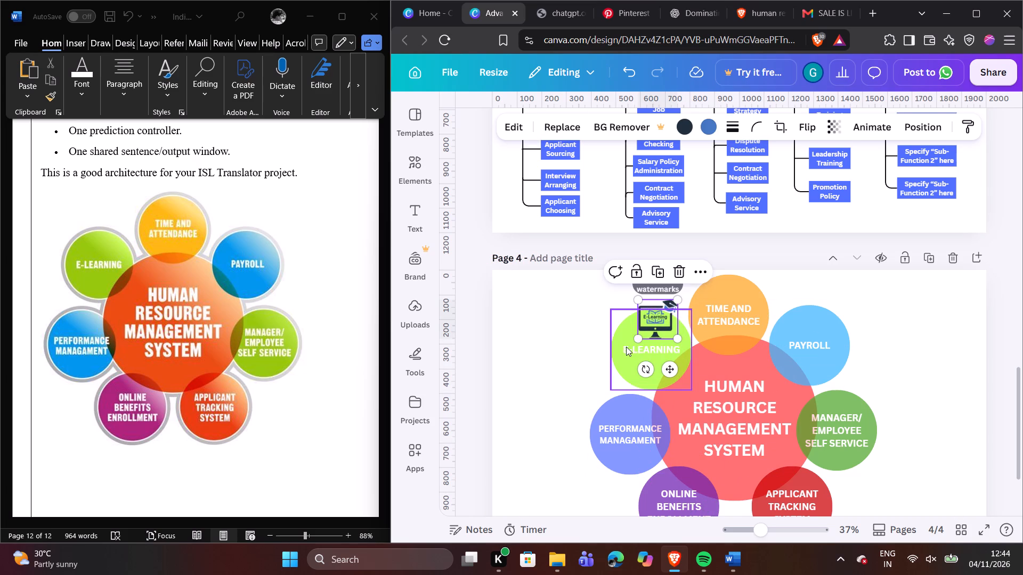
Insert three blank lines before the E-LEARNING label so the text sits lower in the green circle.
double_click(626, 347)
left_click(624, 349)
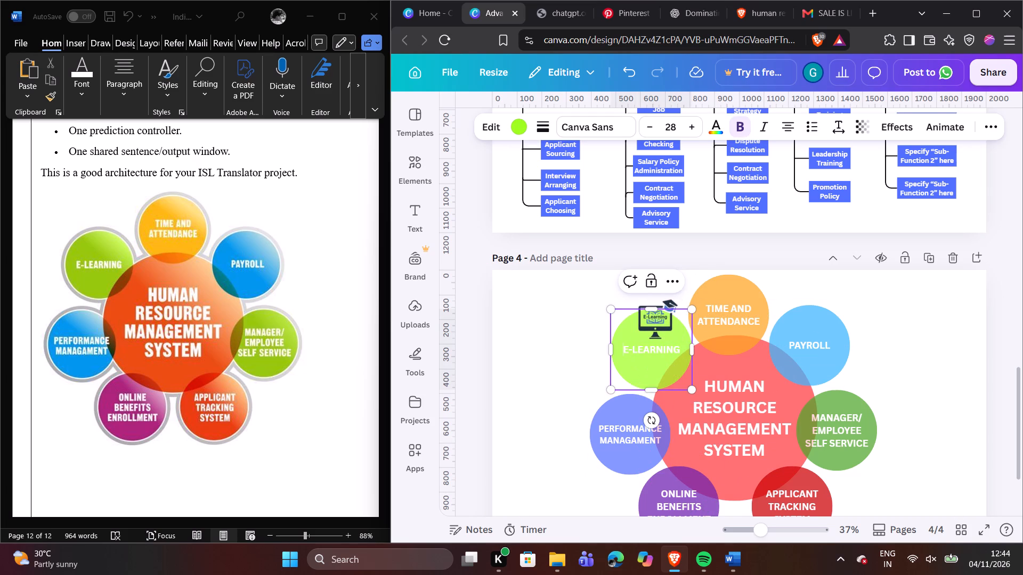
key("Return")
key("Return")
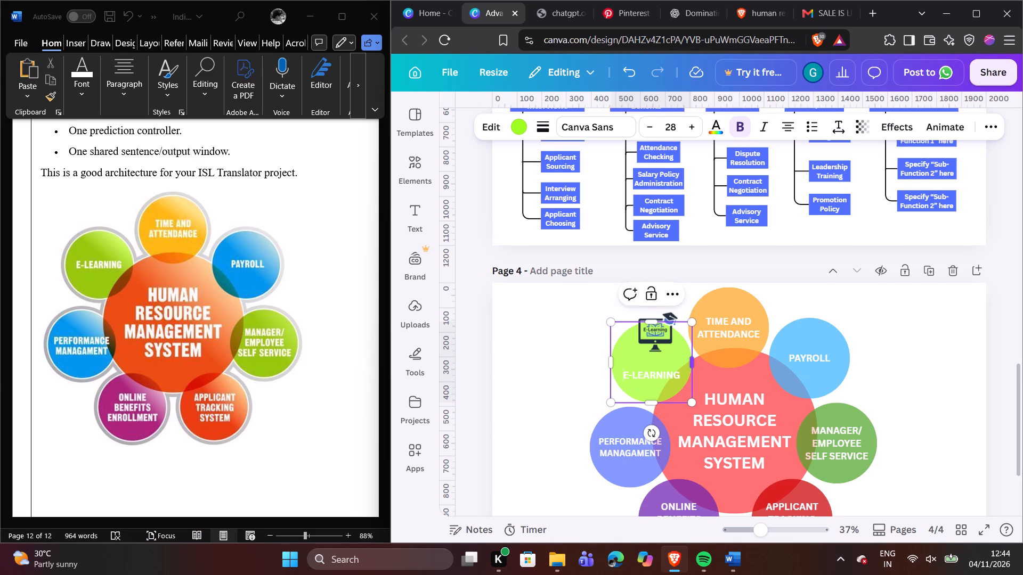
key("Return")
scroll(832, 344, "down", 4)
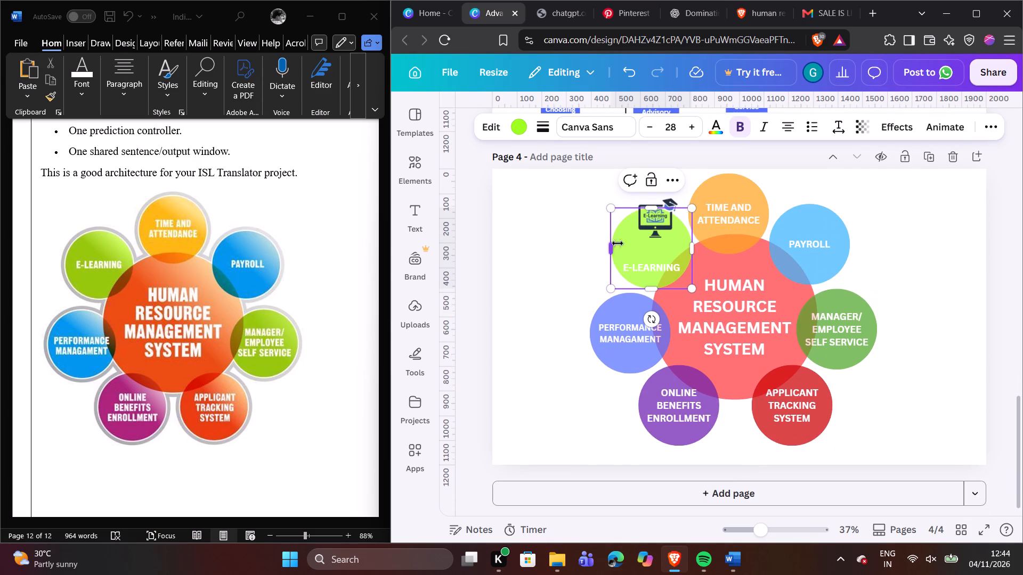
left_click(934, 200)
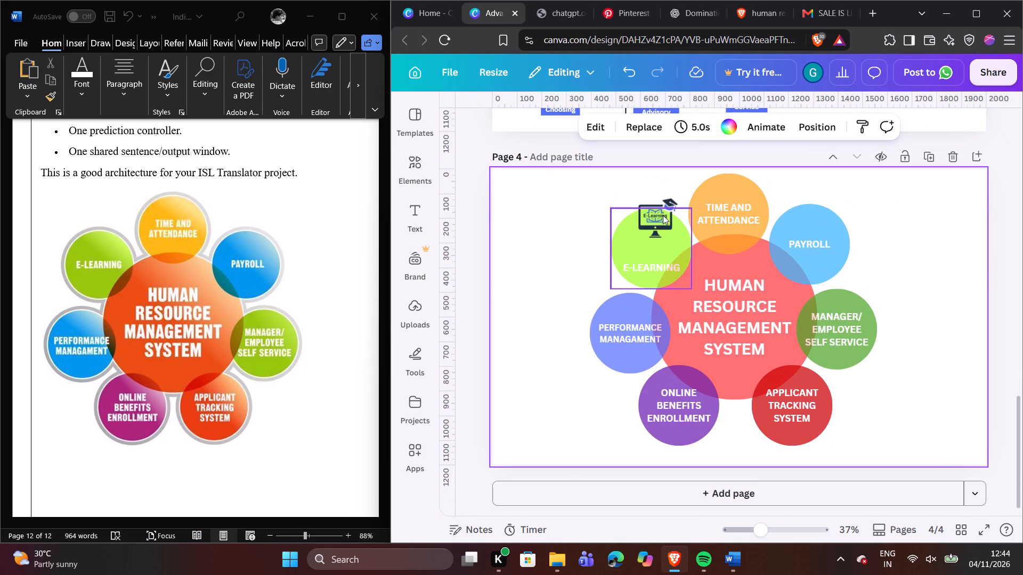
Lower the monitor graphic into the green circle, remove one blank line above E-LEARNING, and centre the graphic over the label.
left_click_drag(655, 216, 652, 230)
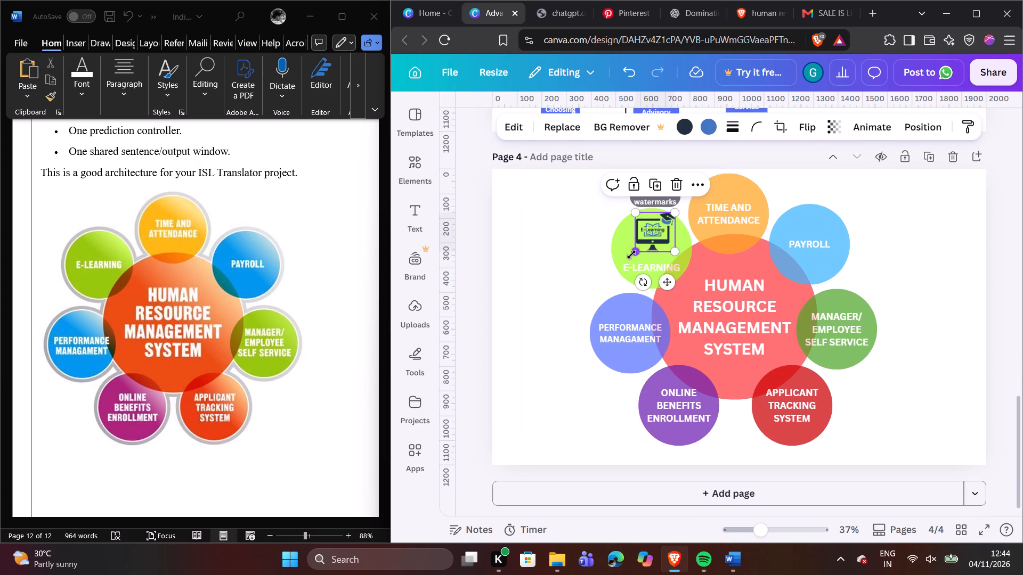
double_click(623, 269)
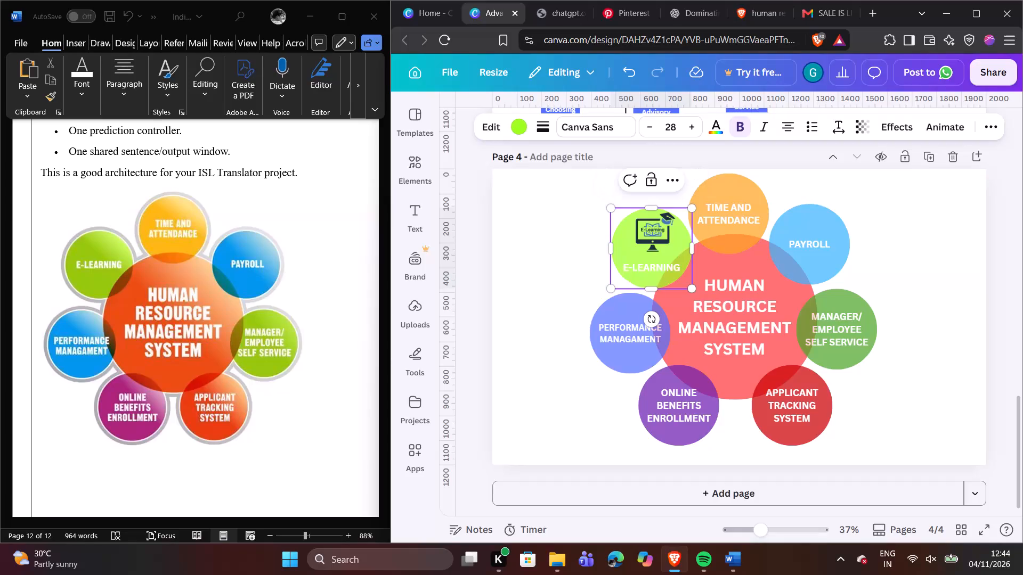
key("BackSpace")
left_click(936, 213)
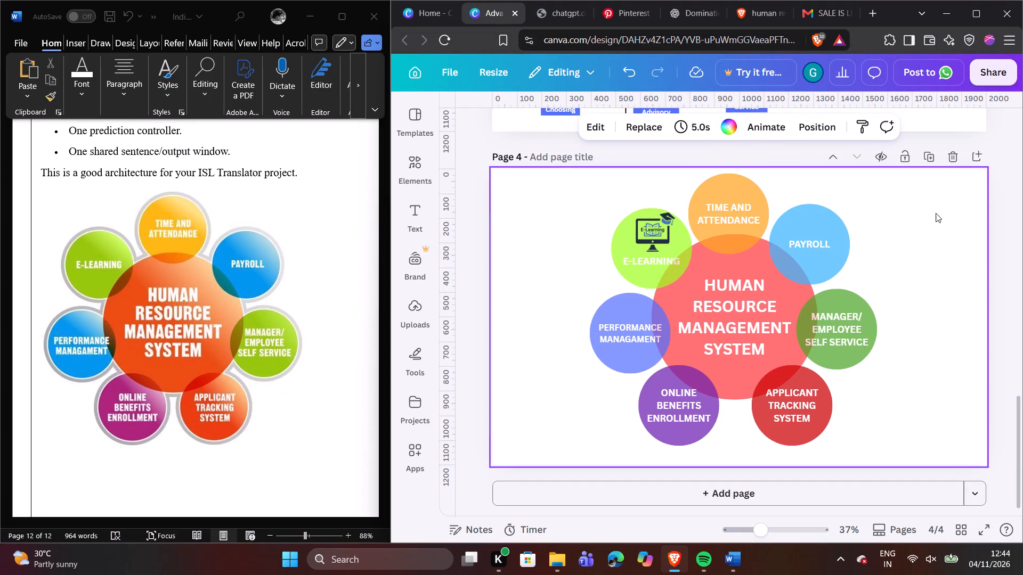
left_click(651, 232)
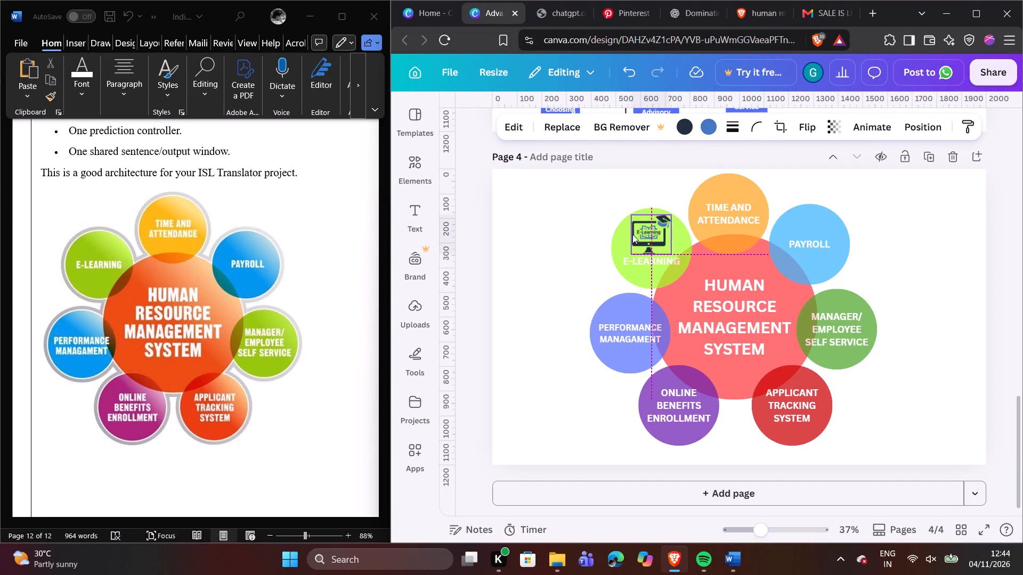
left_click(578, 221)
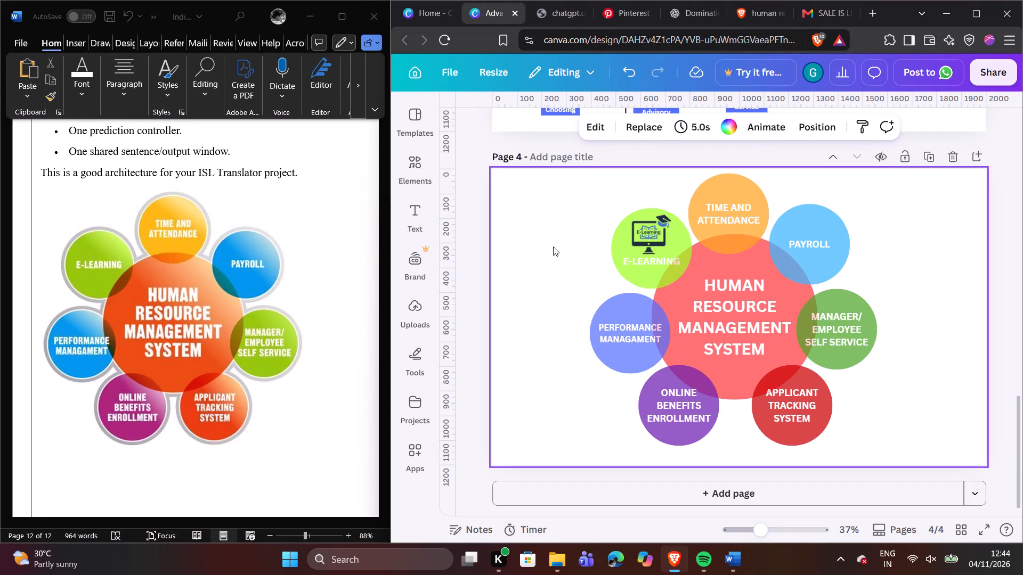
Insert two blank lines before the TIME AND ATTENDANCE label to lower it within the orange circle.
double_click(705, 205)
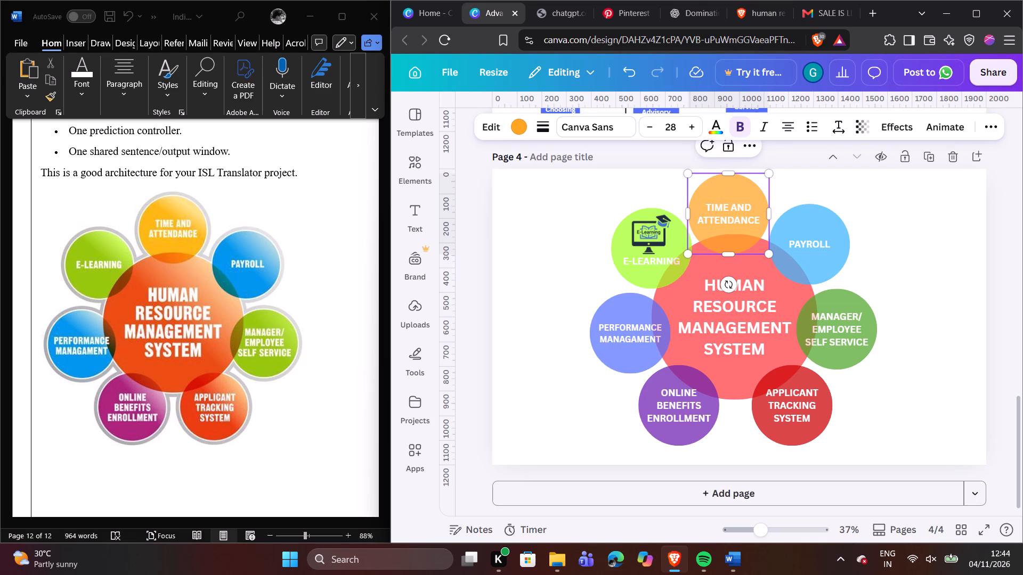
key("Return")
key("Return")
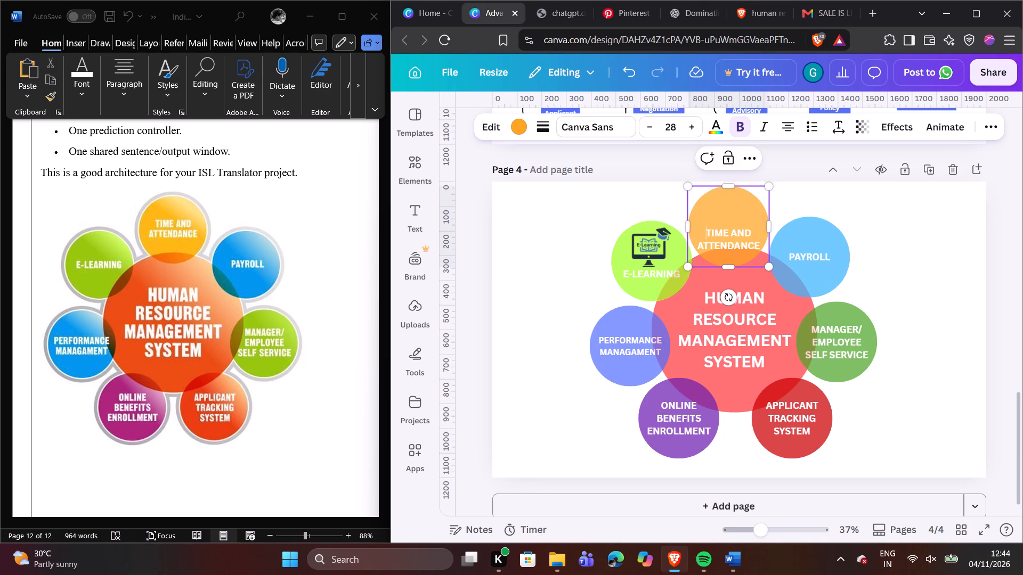
Search the elements library for TIME AND ATTENDANCE, using the text copied from the orange circle's label.
left_click(707, 230)
left_click(707, 230)
left_click(707, 230)
left_click_drag(707, 230, 712, 231)
left_click_drag(712, 231, 742, 248)
right_click(739, 245)
left_click(764, 304)
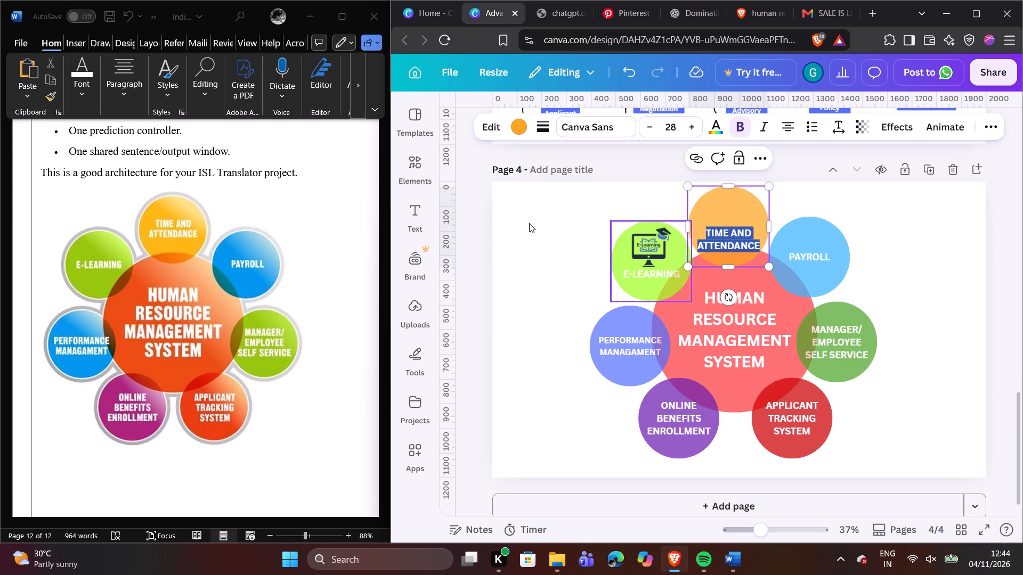
left_click(424, 164)
left_click(647, 125)
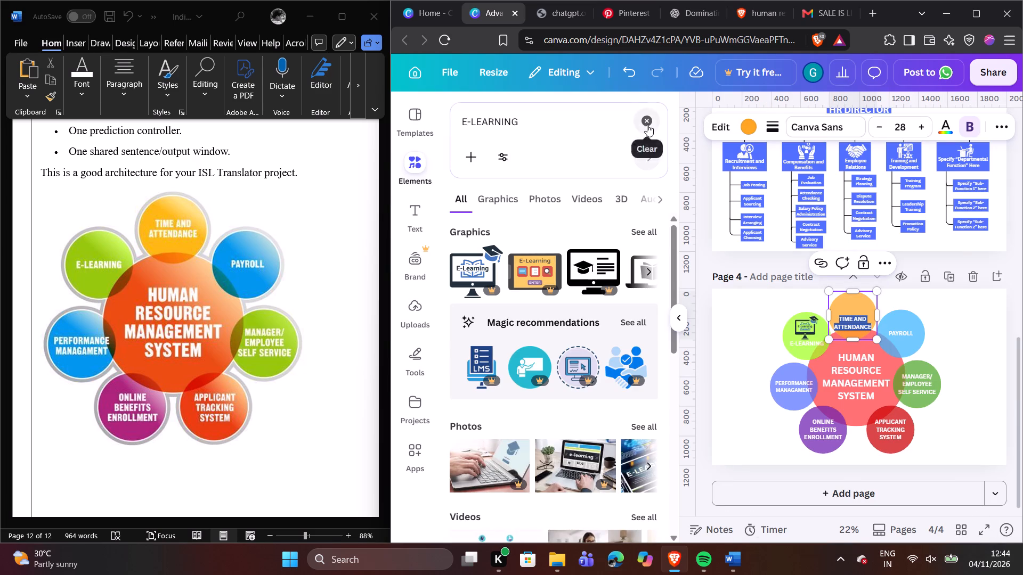
right_click(549, 133)
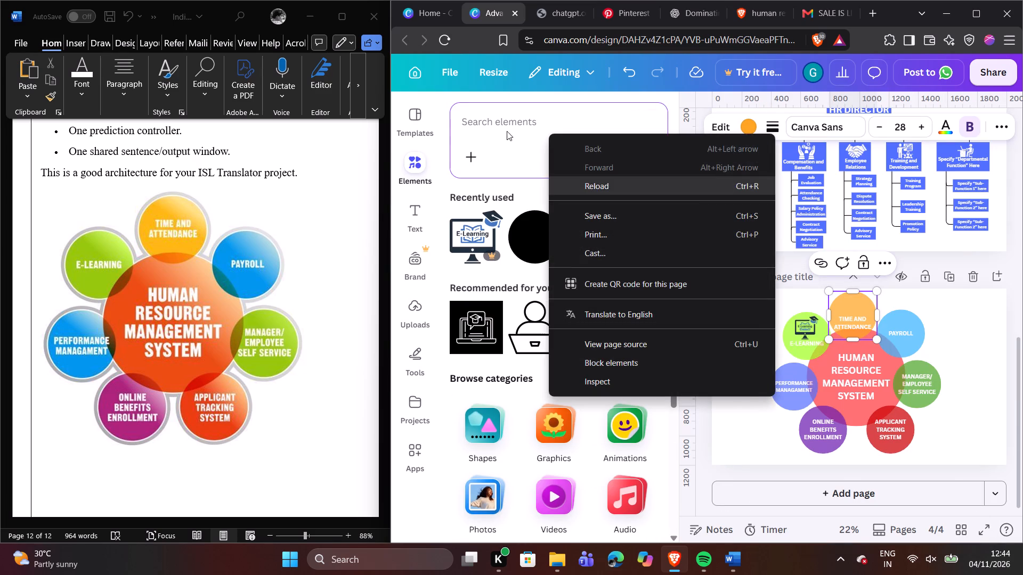
left_click(504, 129)
right_click(502, 125)
left_click(534, 247)
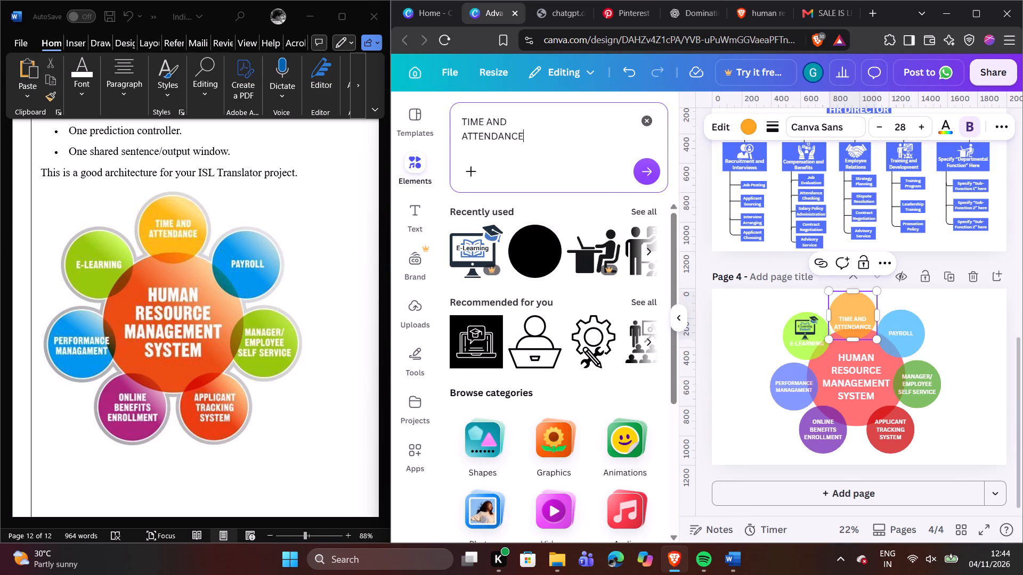
left_click(647, 171)
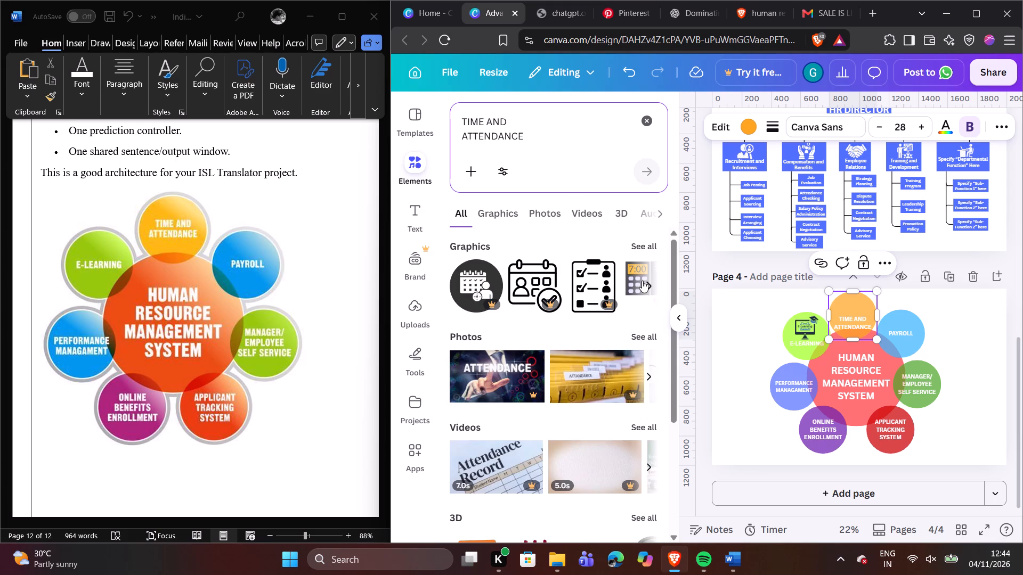
Browse the graphics-only results for TIME AND ATTENDANCE and add the stacked-sheets ATTENDANCE checklist graphic to page 4.
left_click(643, 281)
left_click(507, 219)
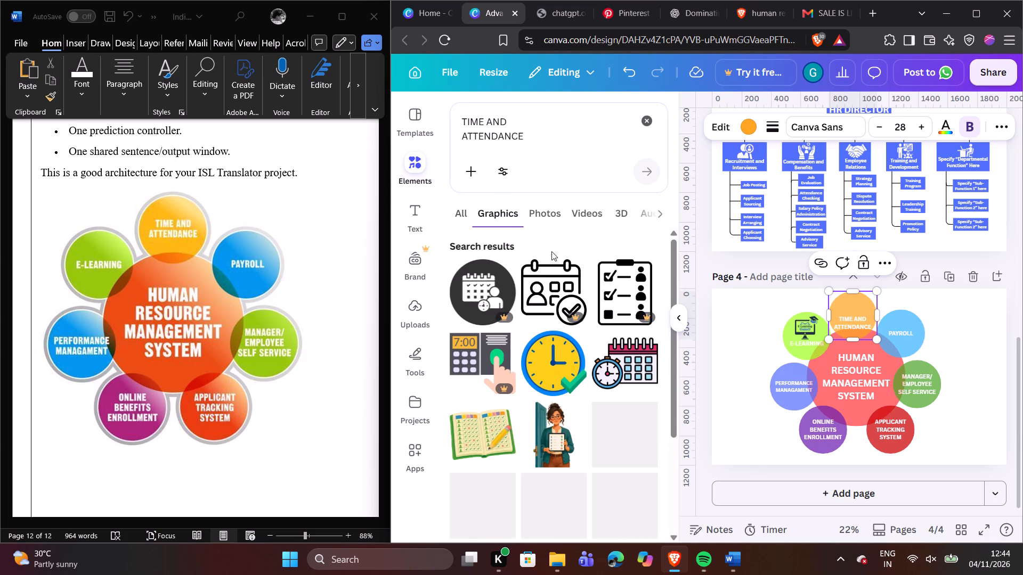
scroll(545, 286, "down", 1)
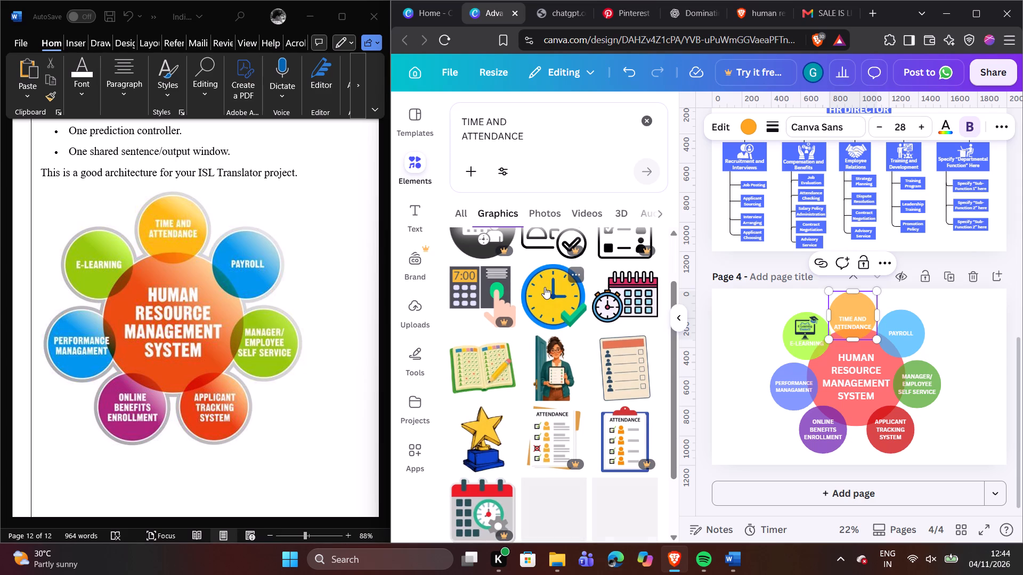
scroll(547, 287, "down", 4)
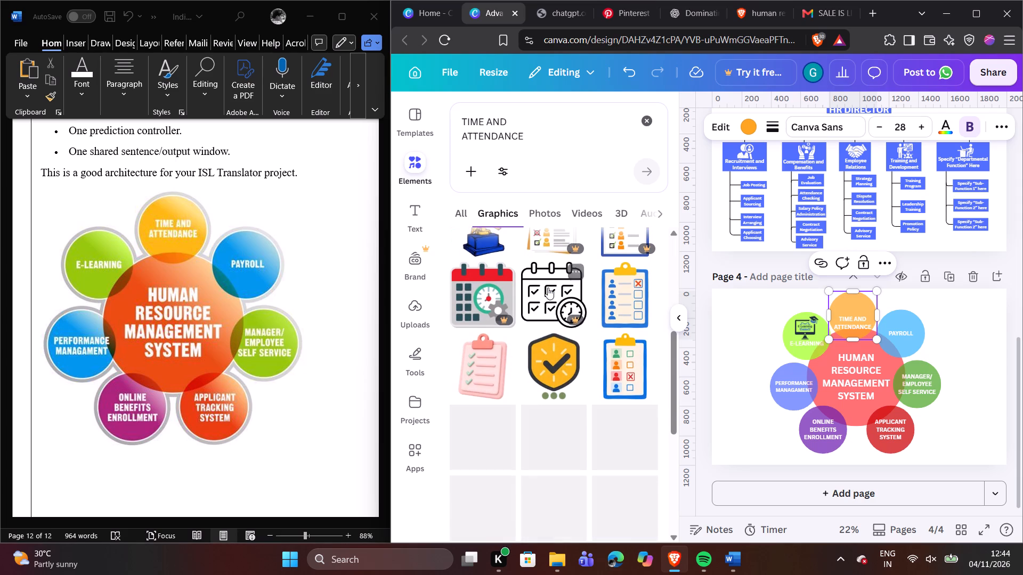
scroll(548, 287, "up", 3)
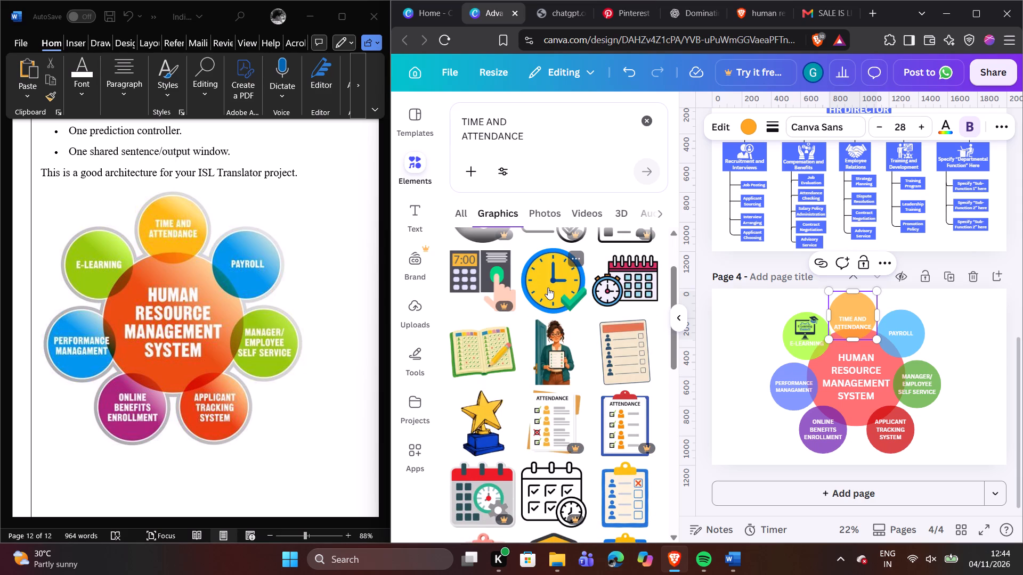
scroll(548, 287, "up", 1)
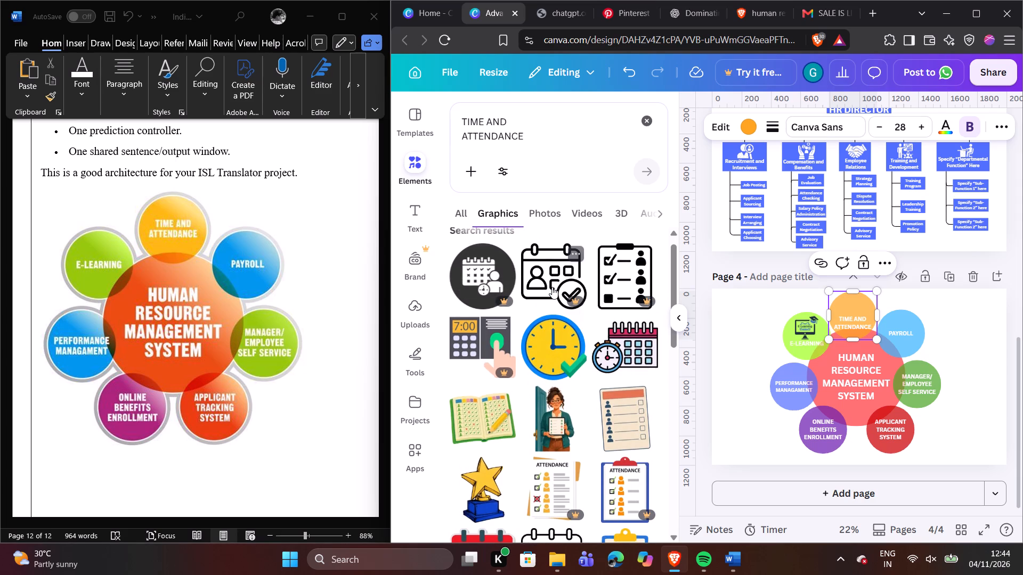
scroll(556, 289, "down", 4)
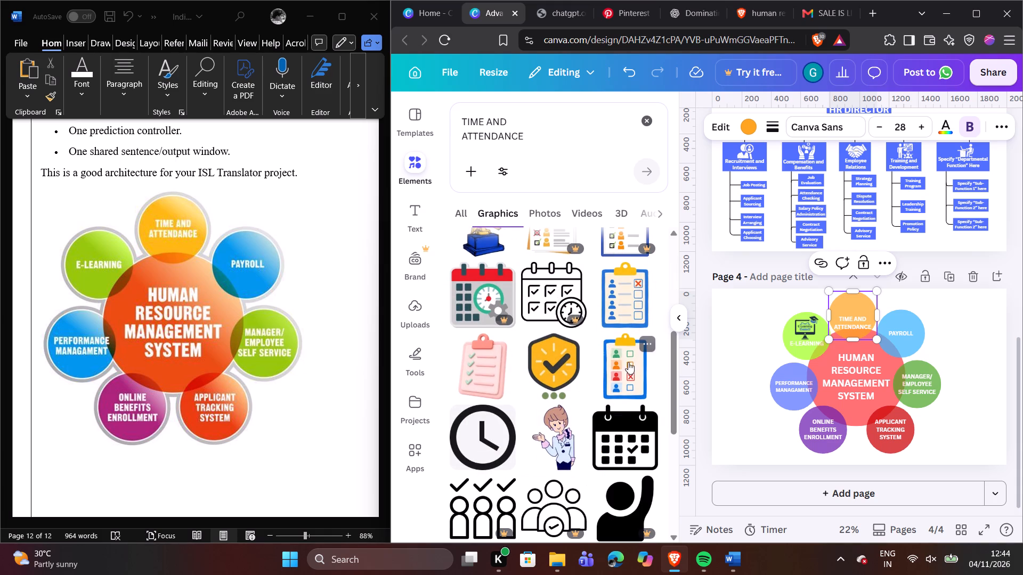
scroll(634, 363, "down", 2)
scroll(634, 353, "up", 1)
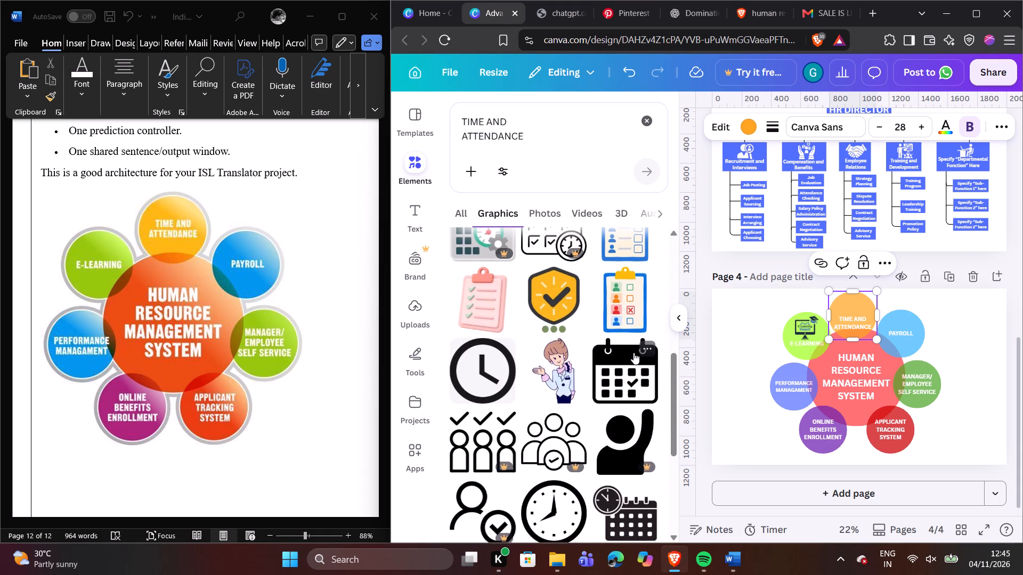
scroll(634, 350, "up", 2)
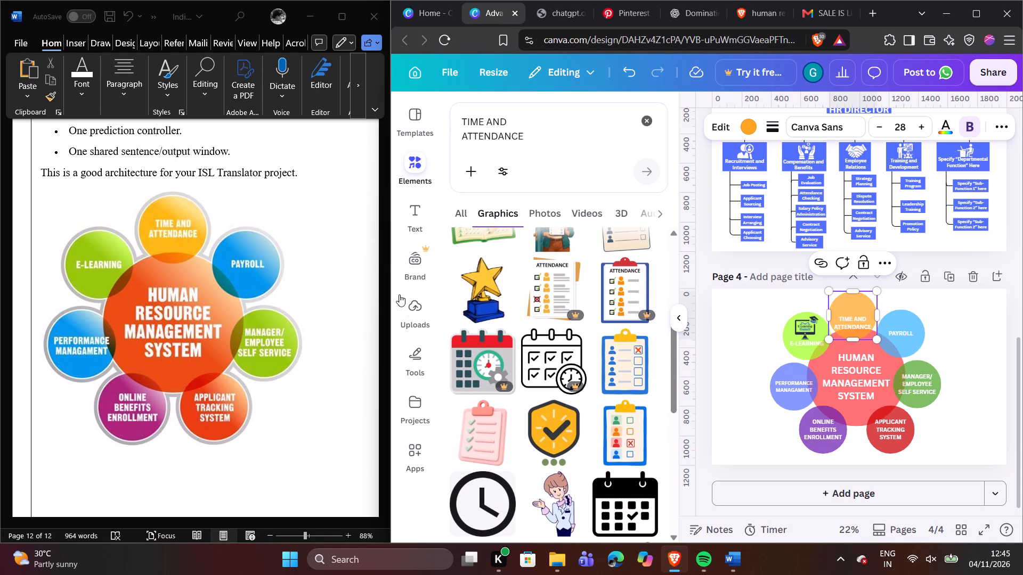
left_click(546, 293)
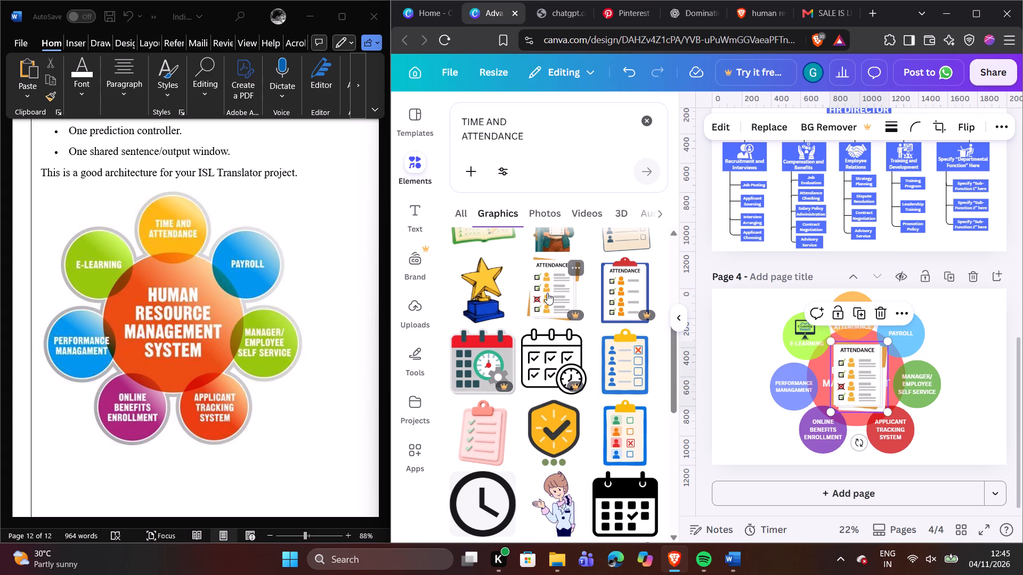
Shrink the ATTENDANCE checklist graphic and place it in the orange circle, centred above the TIME AND ATTENDANCE label.
left_click(680, 320)
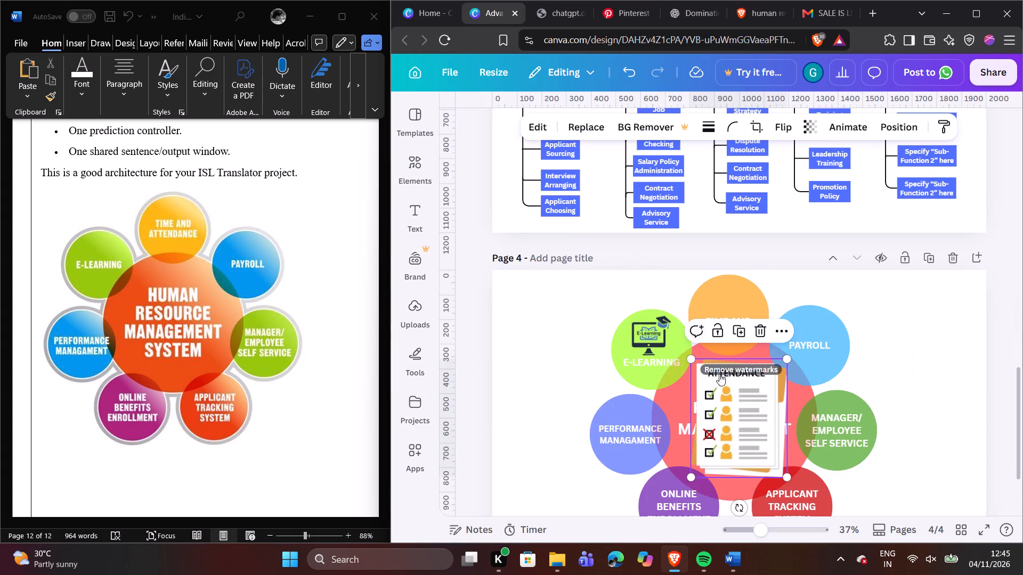
left_click_drag(689, 474, 771, 362)
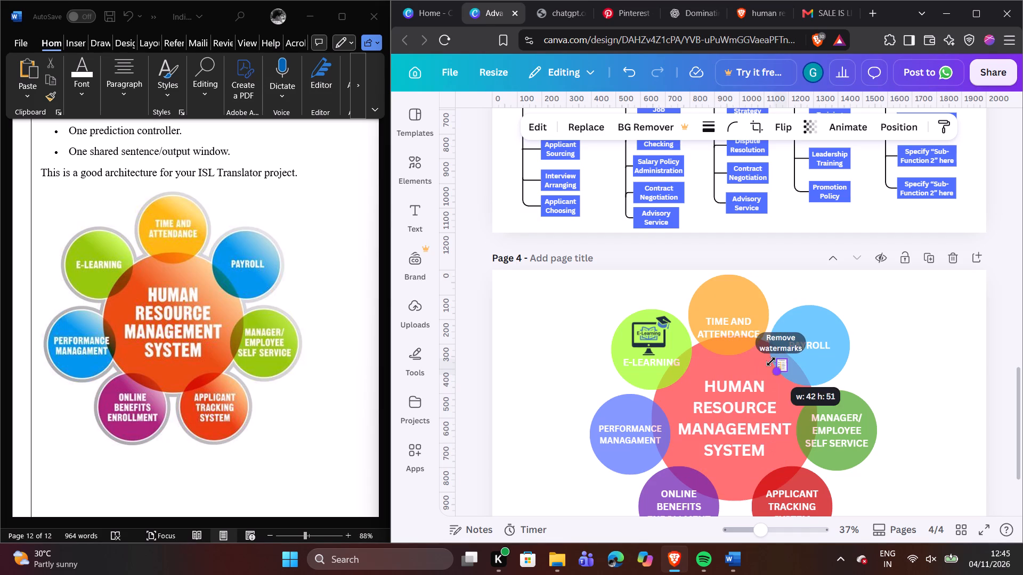
left_click_drag(771, 362, 750, 392)
left_click(878, 334)
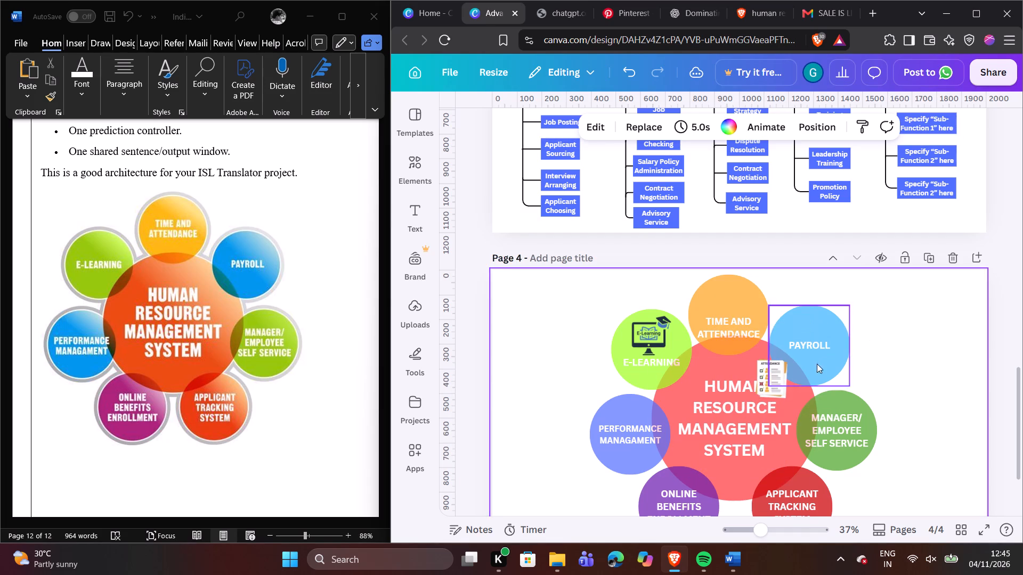
left_click_drag(773, 375, 730, 292)
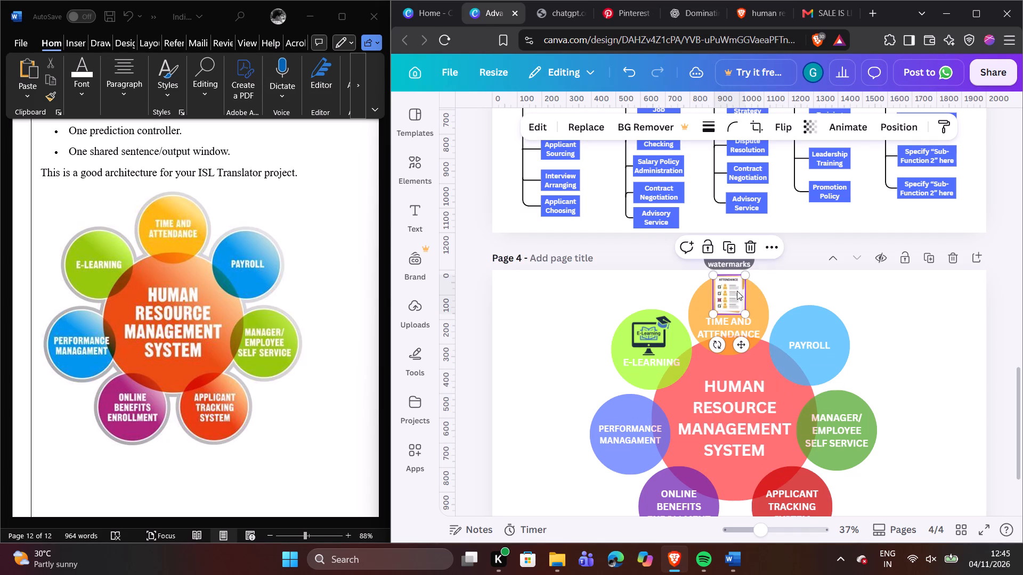
left_click_drag(743, 276, 744, 283)
left_click(856, 287)
left_click(728, 296)
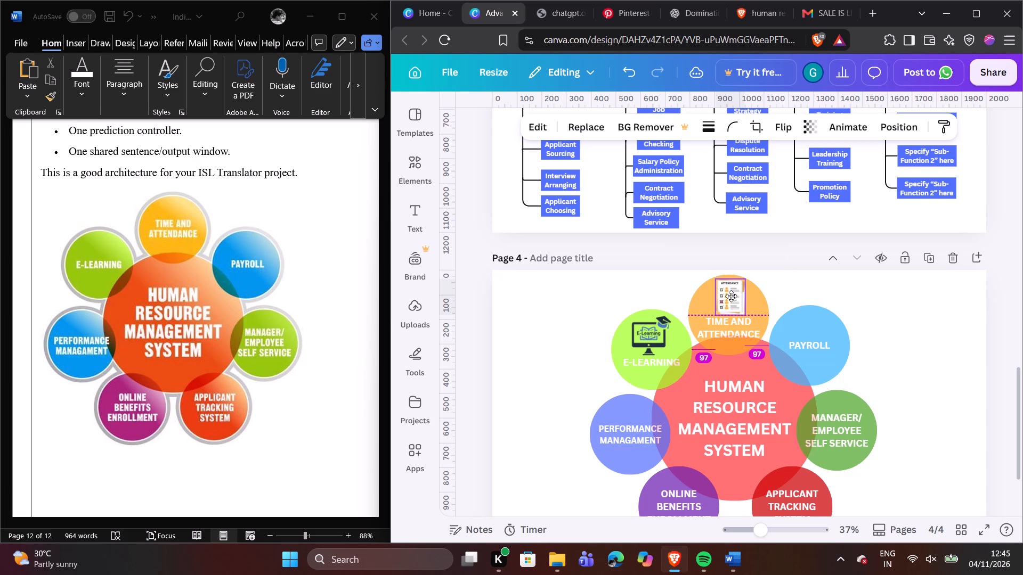
left_click(865, 298)
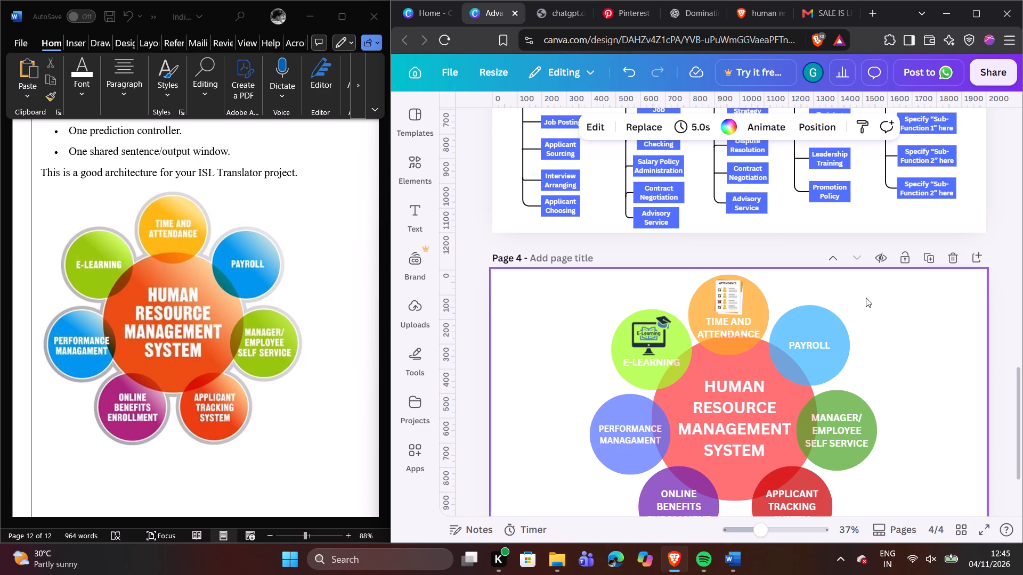
Insert two blank lines before the PAYROLL label to lower it within the light blue circle.
double_click(788, 342)
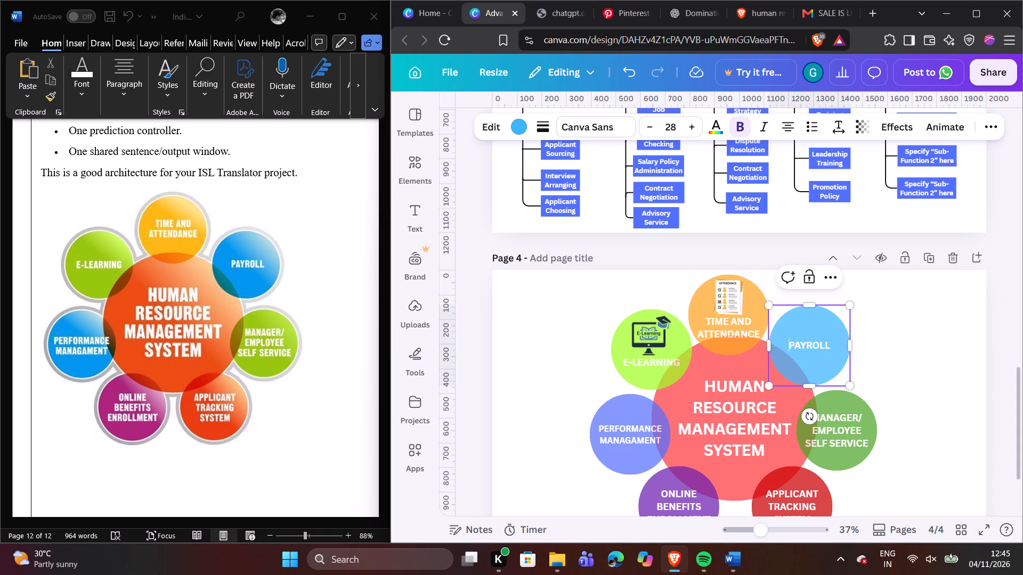
key("Return")
key("Return")
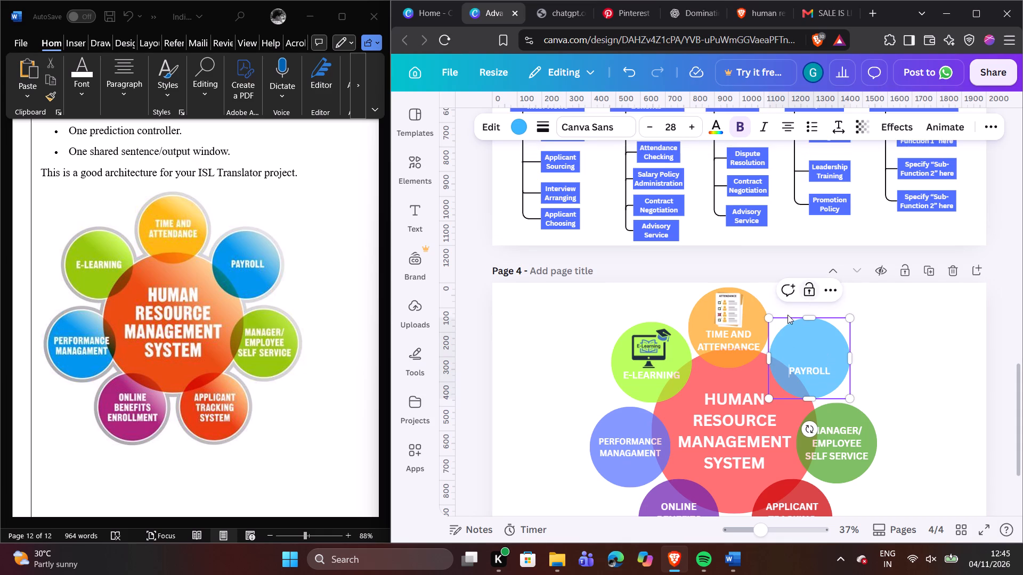
Search the elements library for PAYROLL, using the text copied from the light blue circle's label.
double_click(801, 372)
right_click(801, 371)
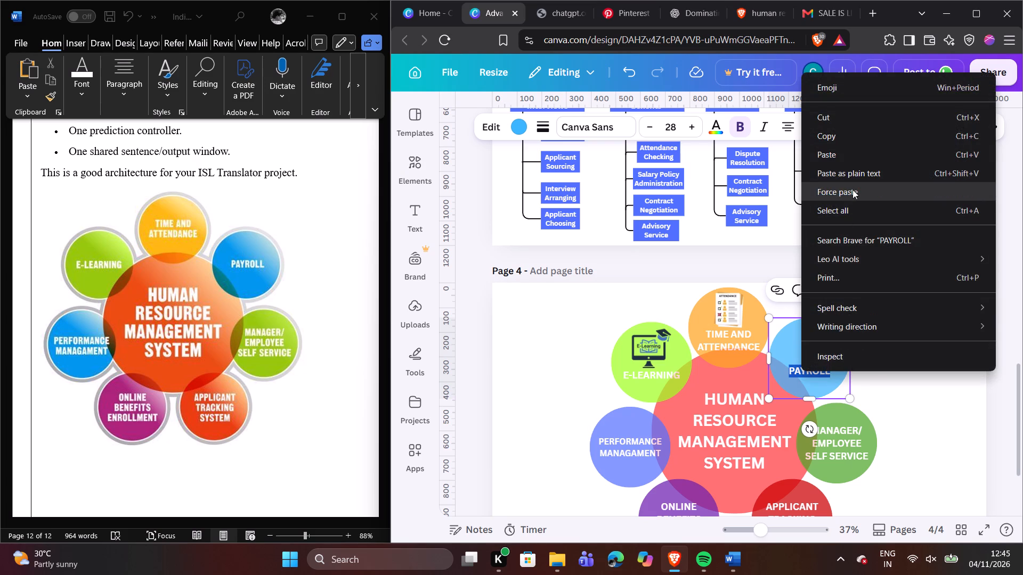
left_click(851, 139)
left_click(410, 158)
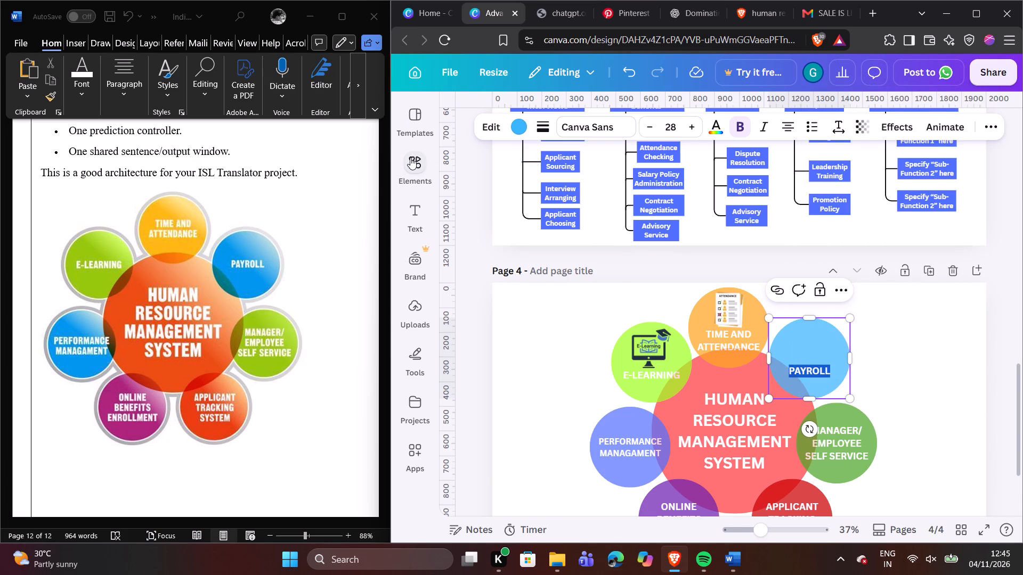
left_click(649, 128)
right_click(496, 121)
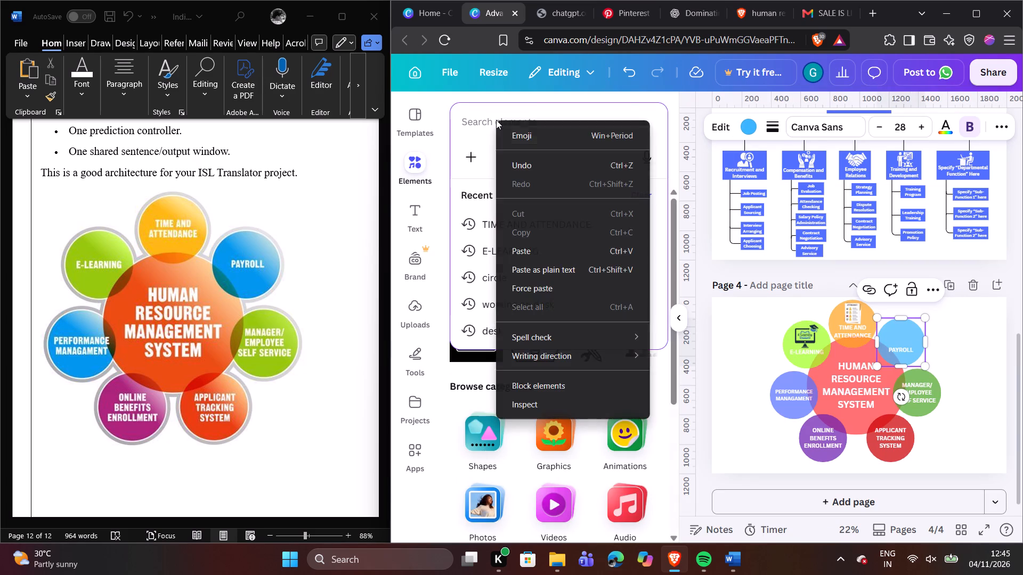
left_click(506, 247)
left_click(651, 150)
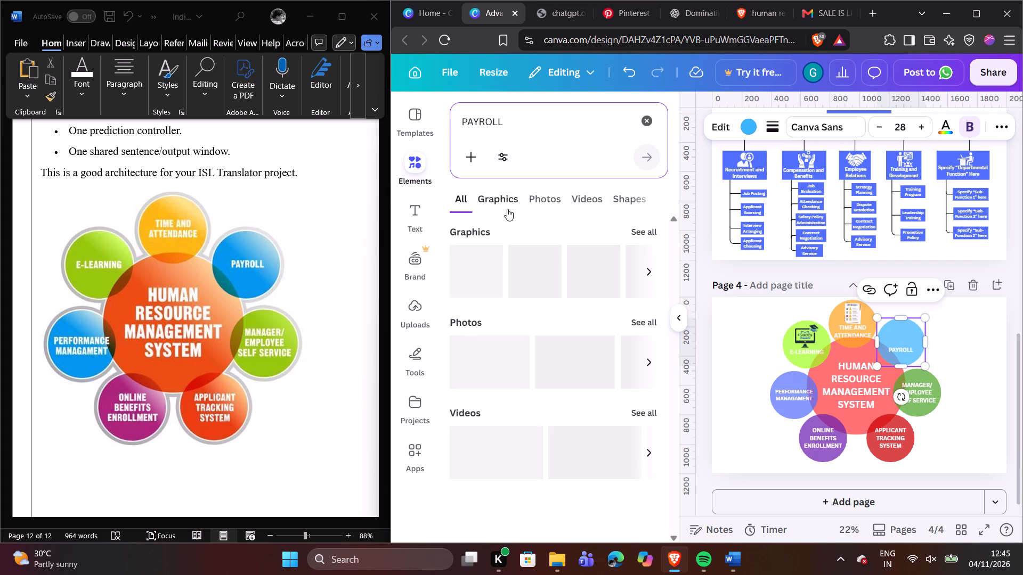
Browse the graphics-only results for PAYROLL and add the beige payroll sheet with the green heading to page 4.
left_click(501, 198)
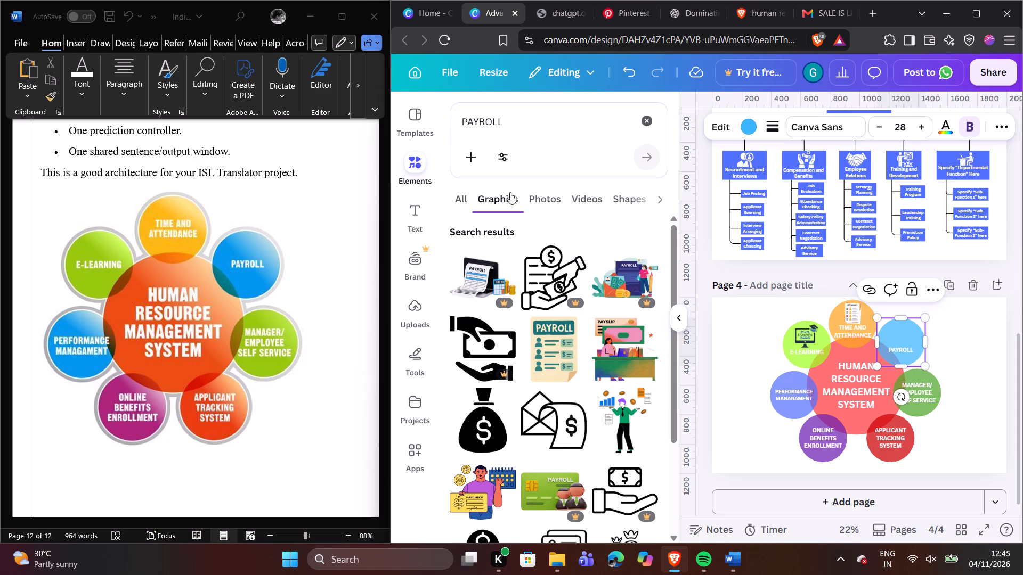
scroll(599, 306, "down", 4)
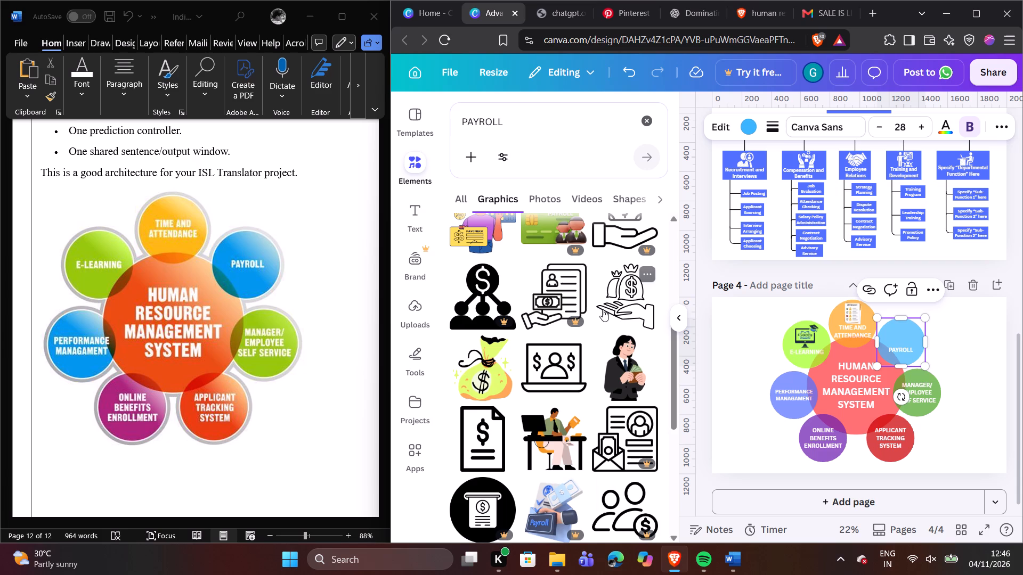
scroll(603, 309, "down", 1)
scroll(603, 309, "up", 10)
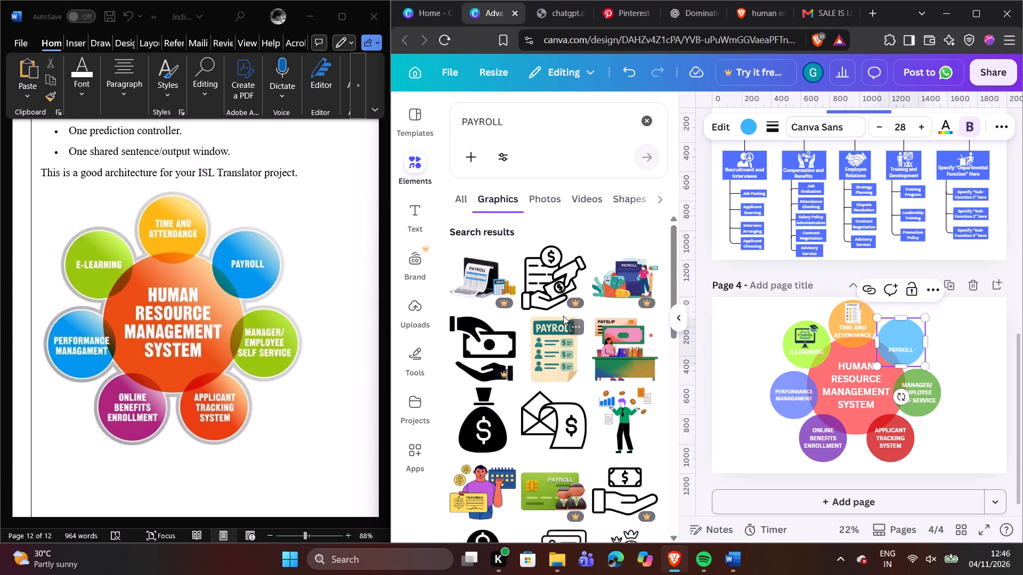
left_click(565, 339)
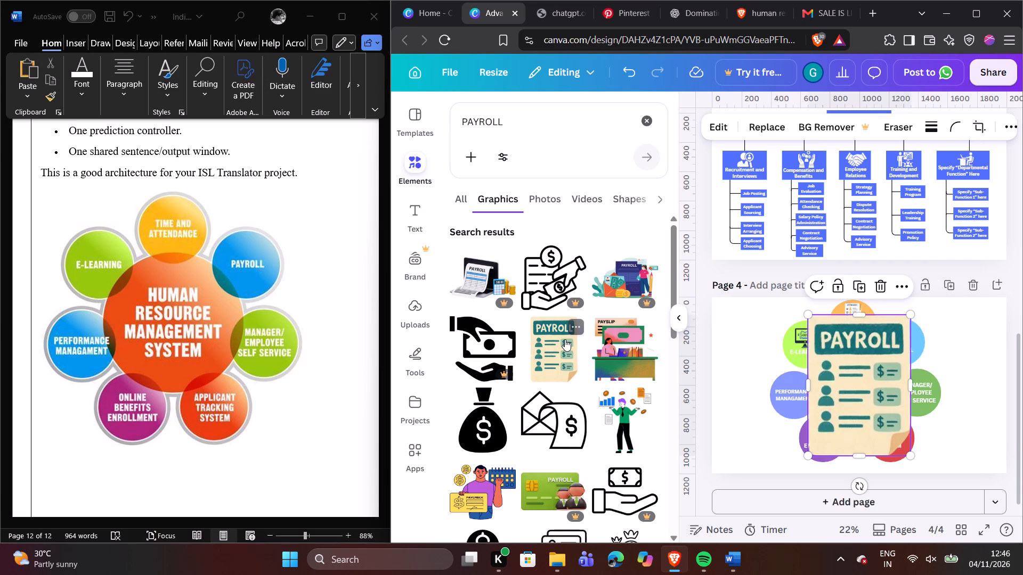
Shrink the payroll sheet graphic and place it in the light blue circle, centred just above the PAYROLL label.
left_click(675, 319)
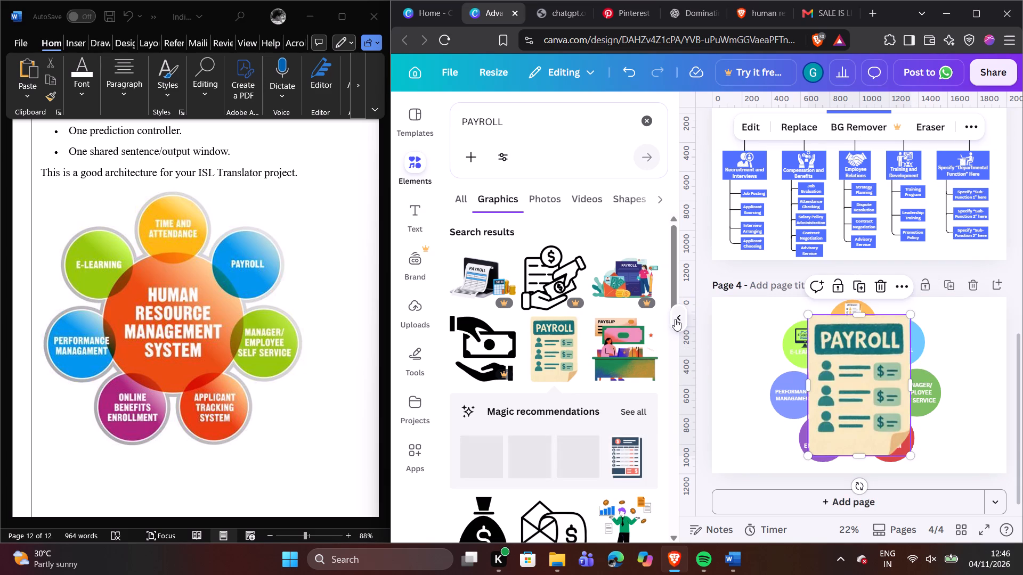
scroll(718, 416, "down", 3)
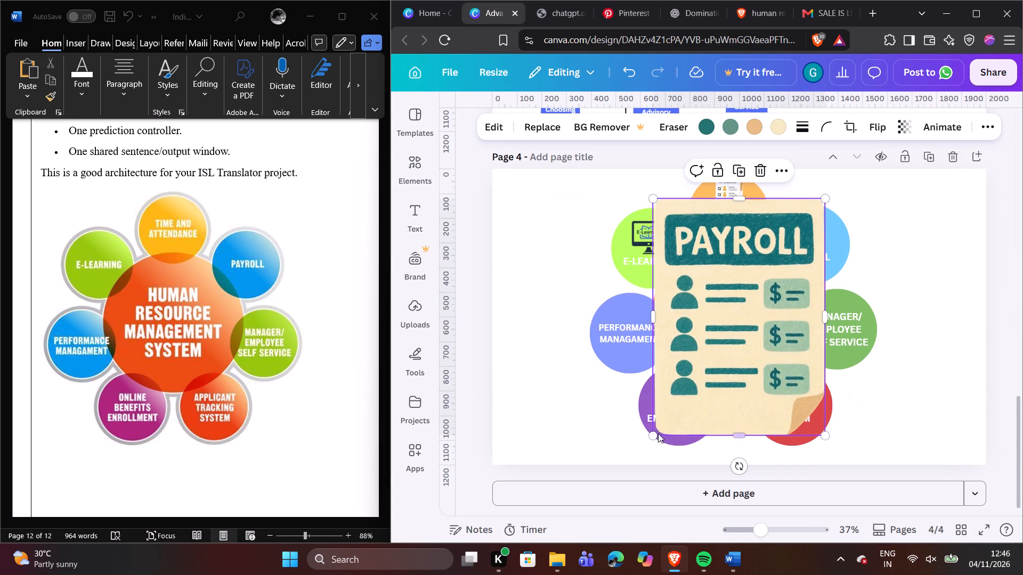
left_click_drag(654, 437, 805, 247)
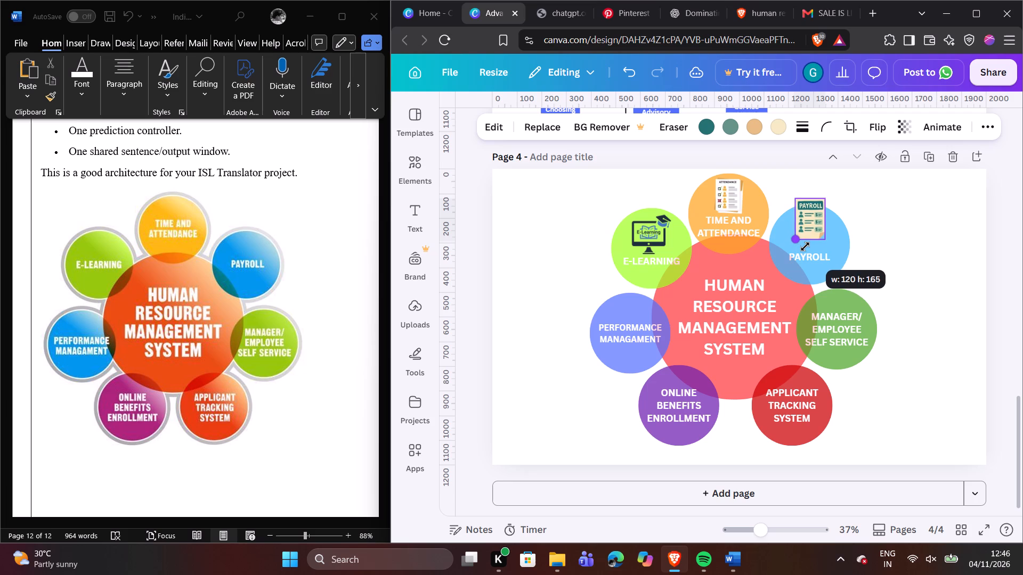
left_click_drag(805, 247, 805, 255)
left_click(904, 212)
left_click_drag(813, 226, 818, 241)
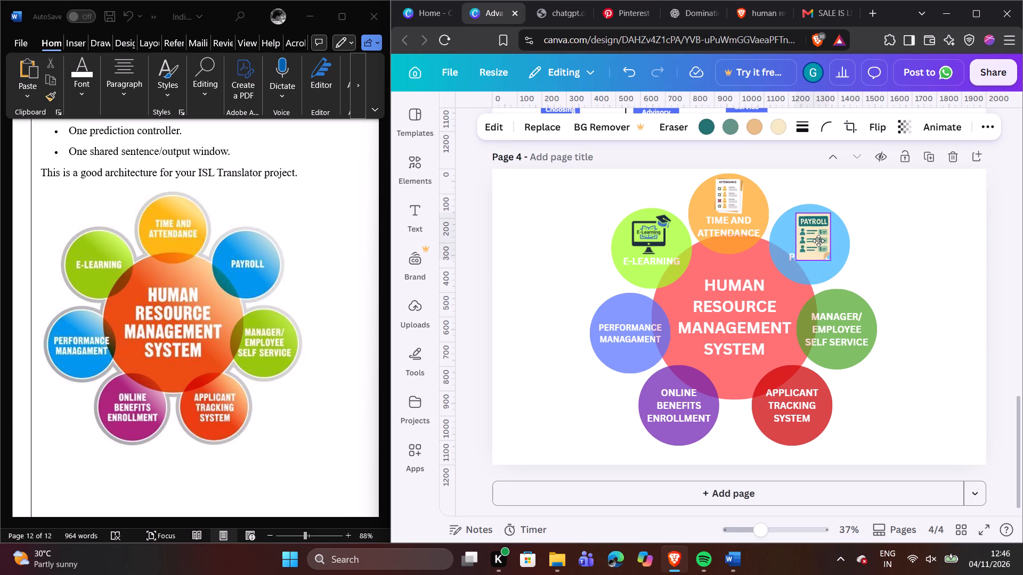
left_click_drag(818, 241, 815, 232)
left_click_drag(829, 202, 826, 207)
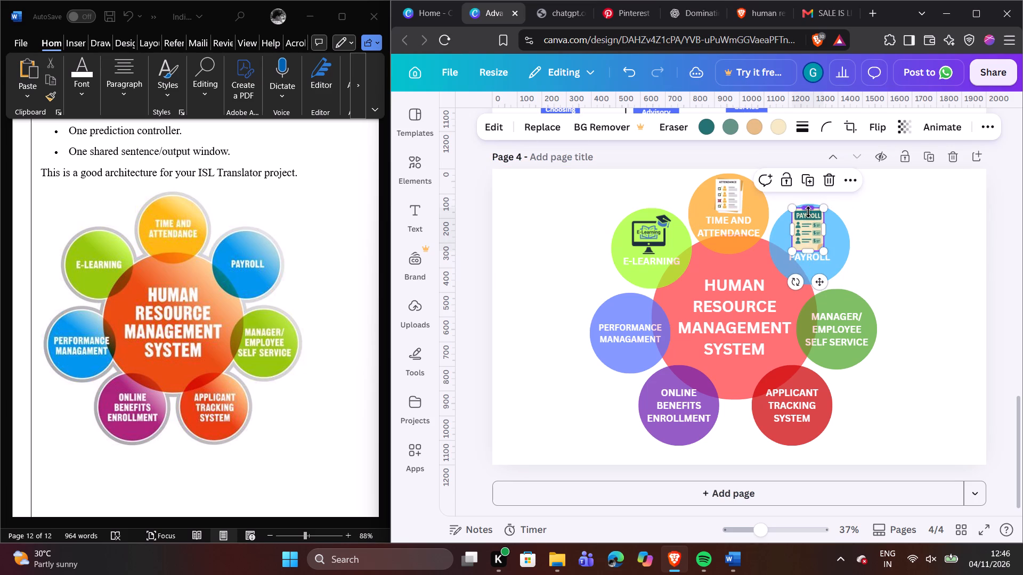
left_click(795, 211)
left_click(882, 202)
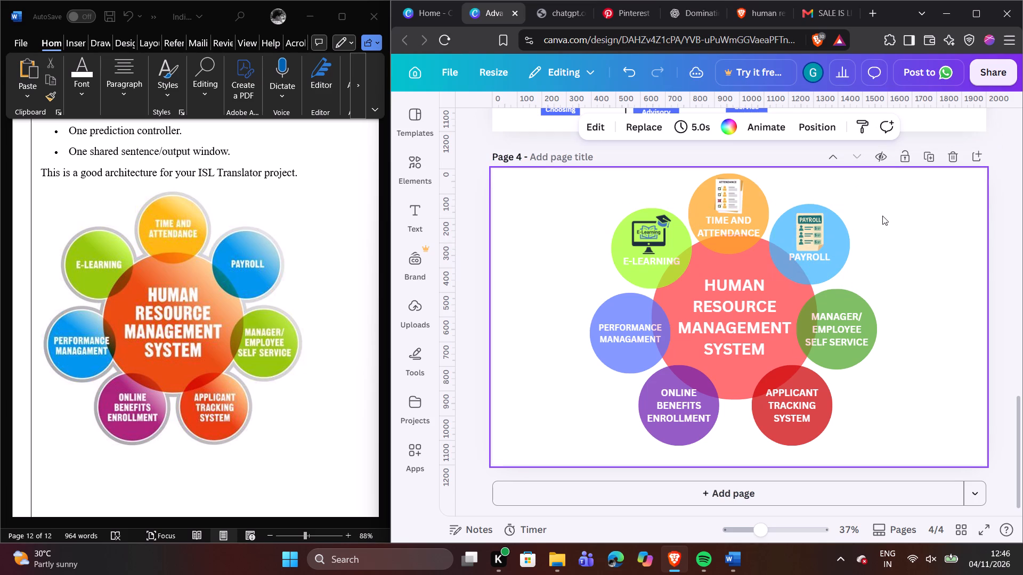
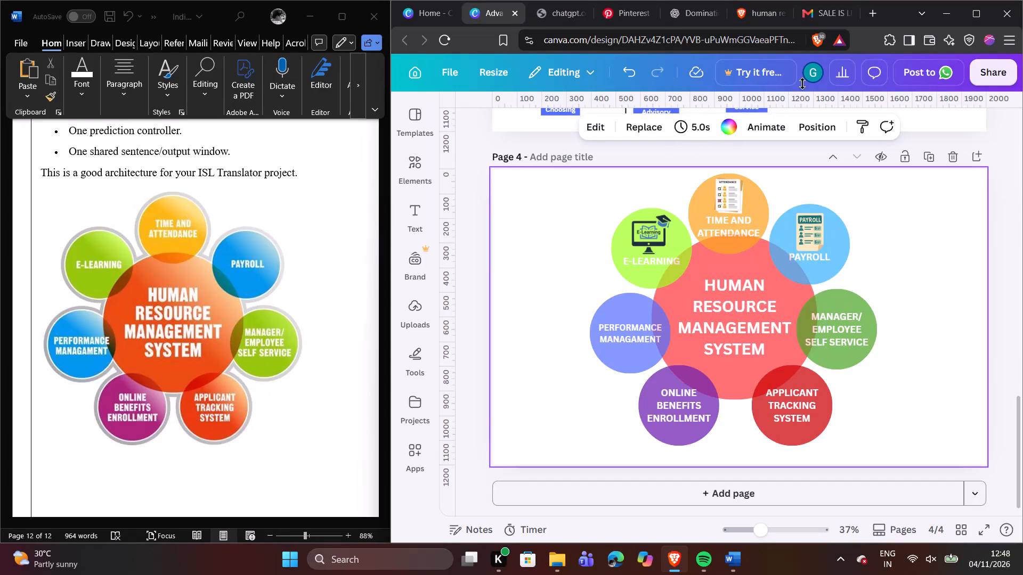
Reduce the MANAGER/EMPLOYEE SELF SERVICE label's font size to 26 in the green circle on page 4.
double_click(813, 314)
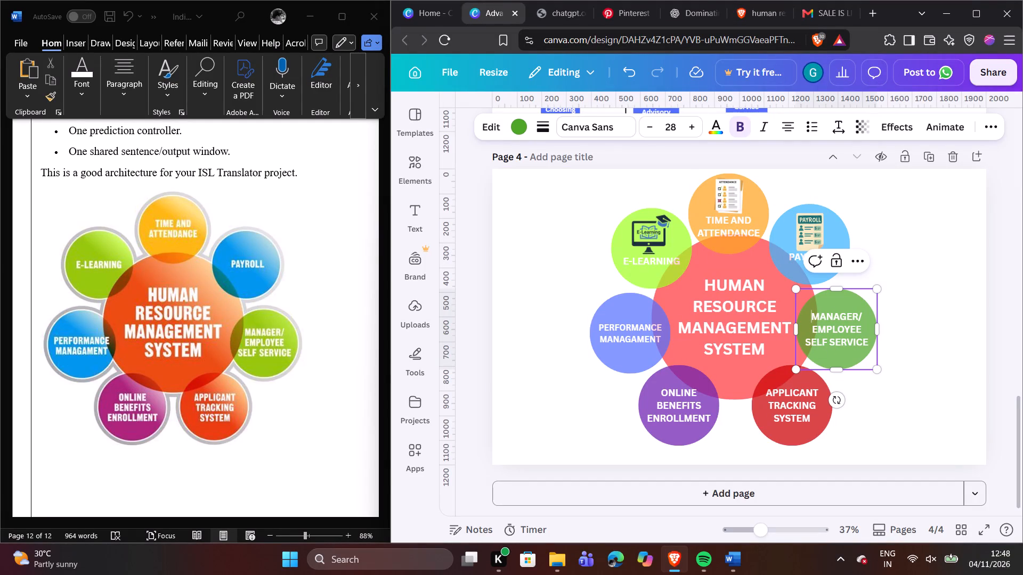
left_click_drag(813, 314, 864, 356)
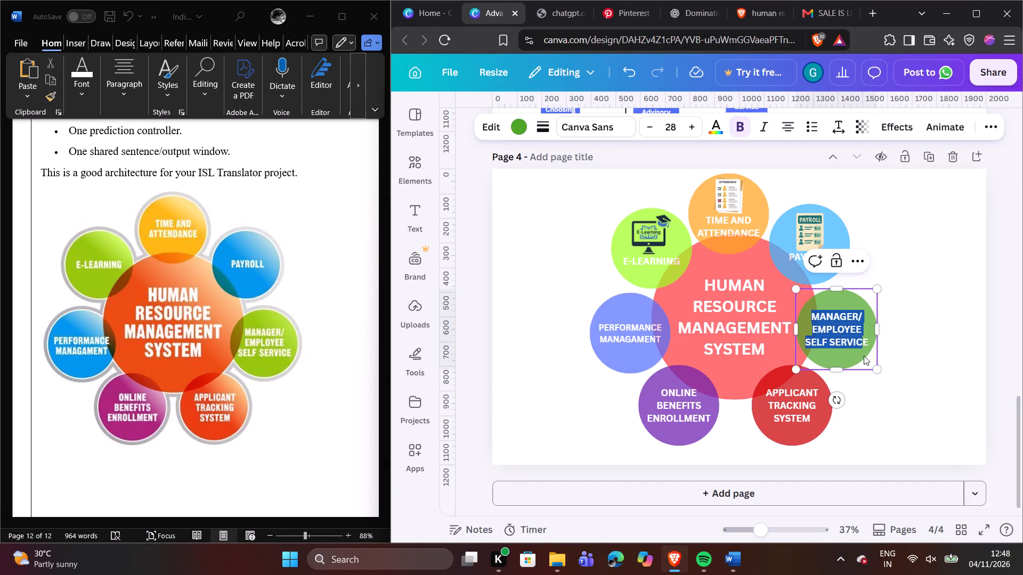
left_click_drag(864, 356, 869, 356)
double_click(645, 125)
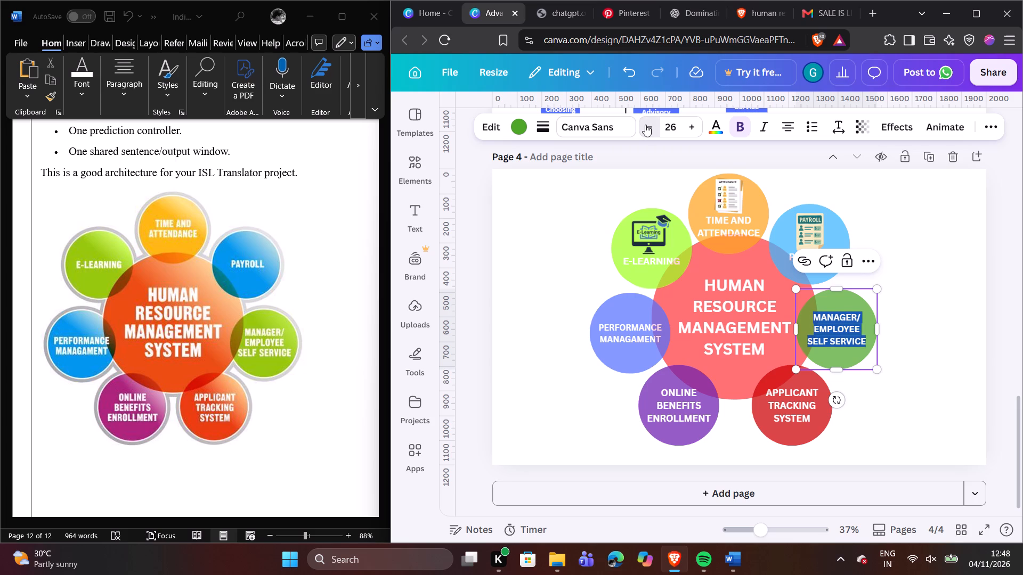
Insert two blank lines before the MANAGER/ EMPLOYEE SELF SERVICE label to lower it within the green circle.
left_click(813, 311)
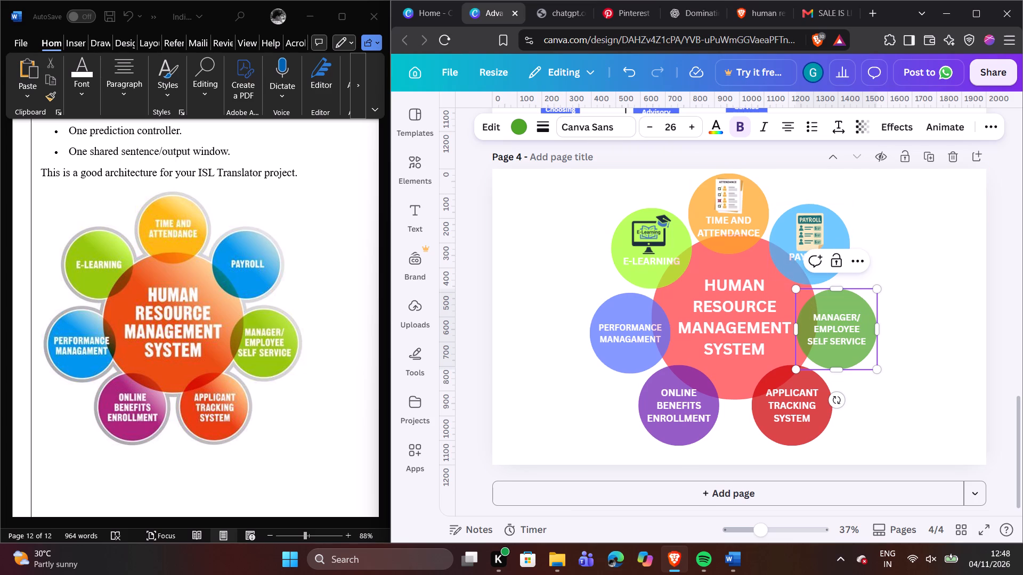
key("Return")
key("Return")
left_click(921, 335)
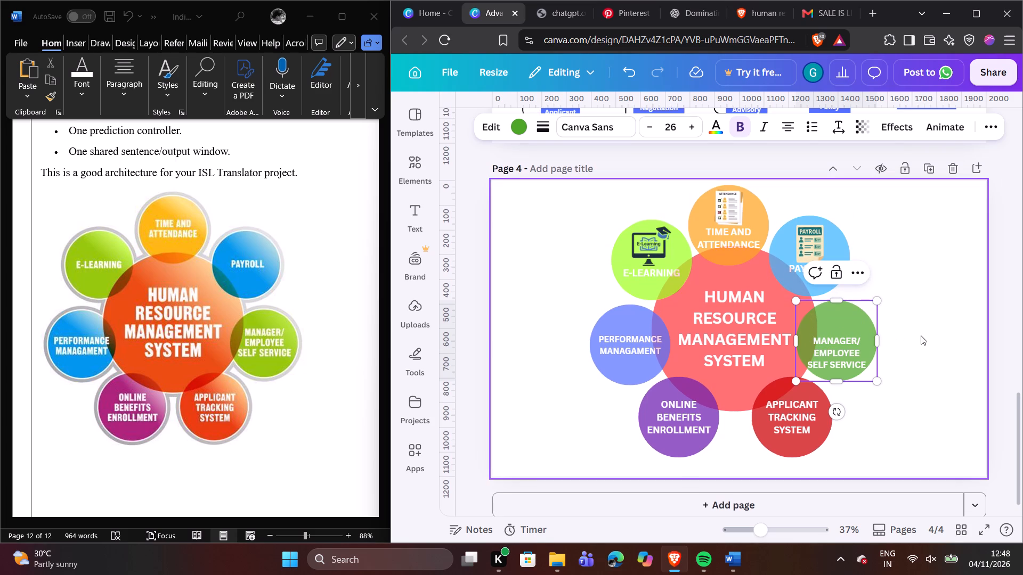
Reduce the font size of the whole MANAGER/ EMPLOYEE SELF SERVICE label to 24.
left_click(866, 361)
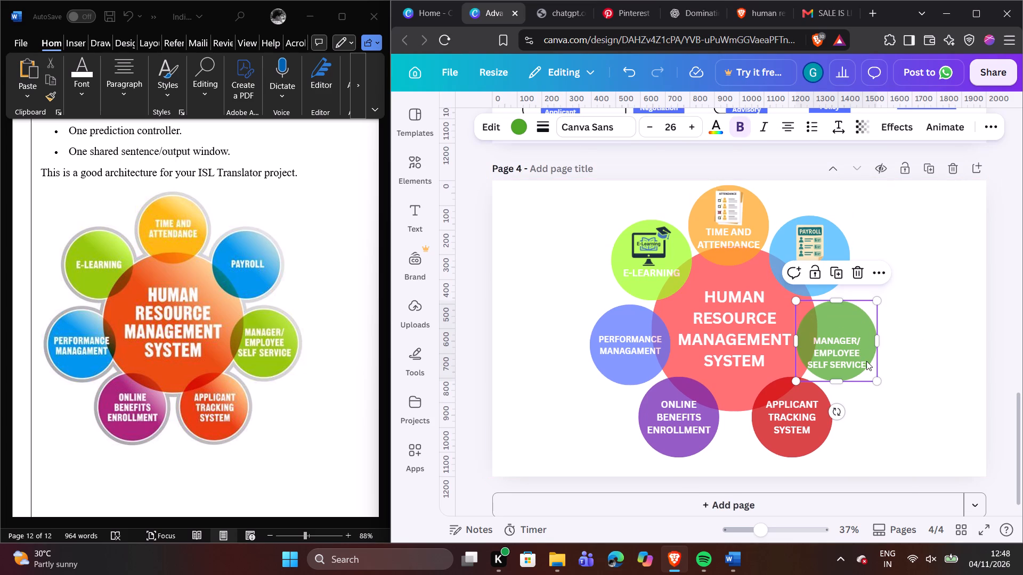
left_click(866, 361)
double_click(864, 362)
left_click(864, 362)
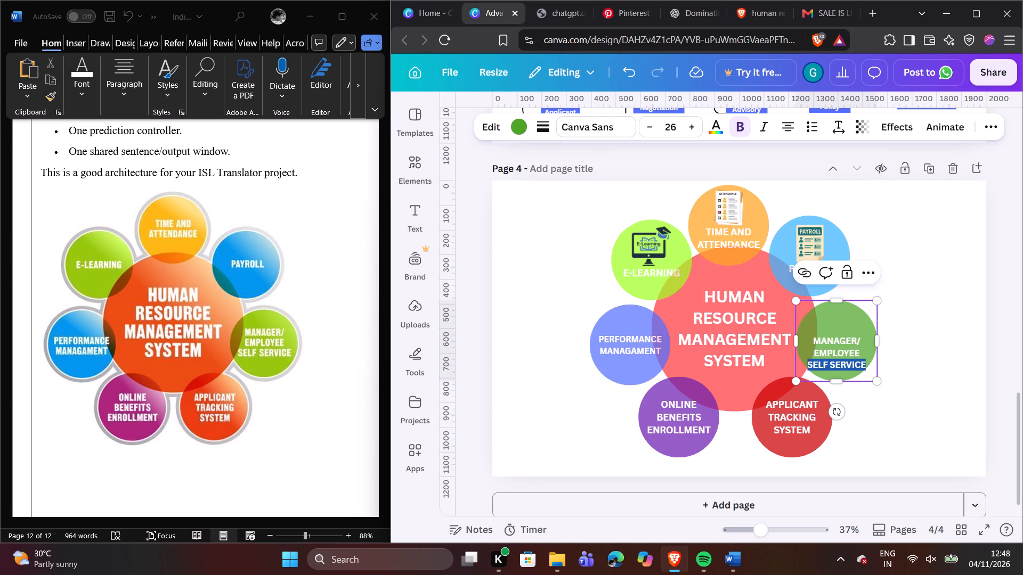
left_click(834, 344)
left_click_drag(810, 340, 867, 374)
double_click(647, 122)
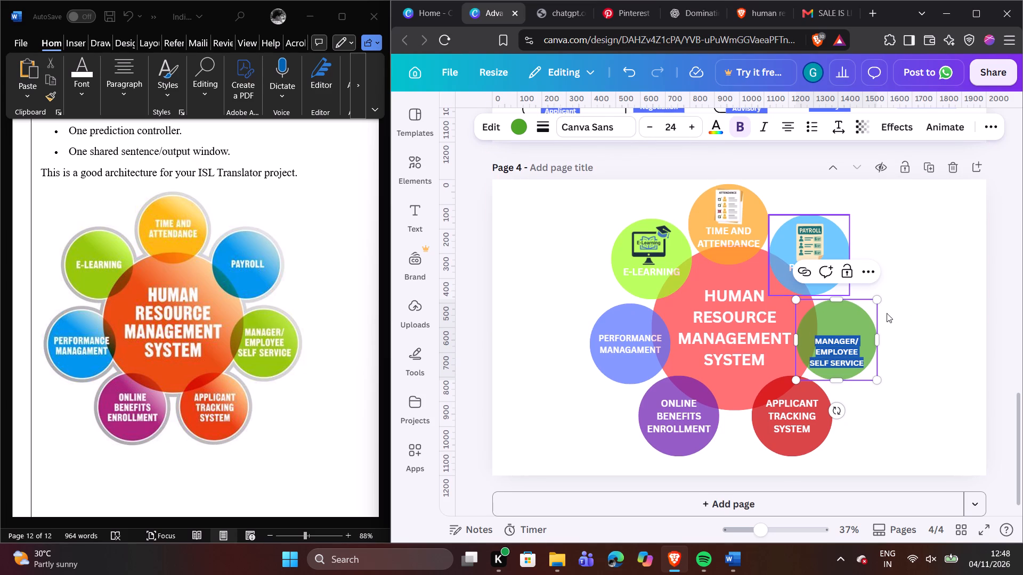
Search the elements library for MANAGER/ EMPLOYEE SELF SERVICE, using the text copied from the circle's label, and show only graphics.
right_click(842, 353)
left_click(622, 110)
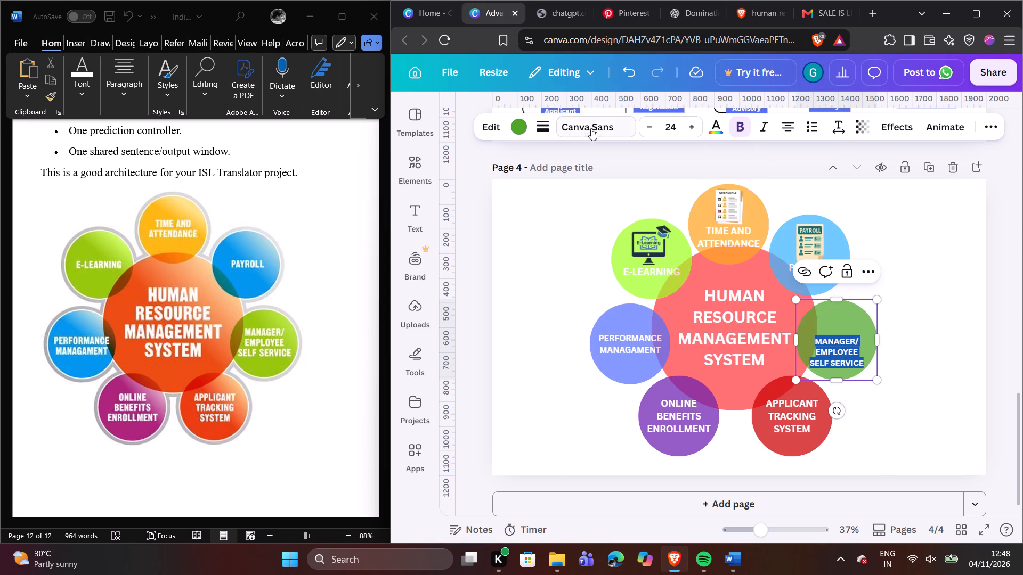
left_click(409, 170)
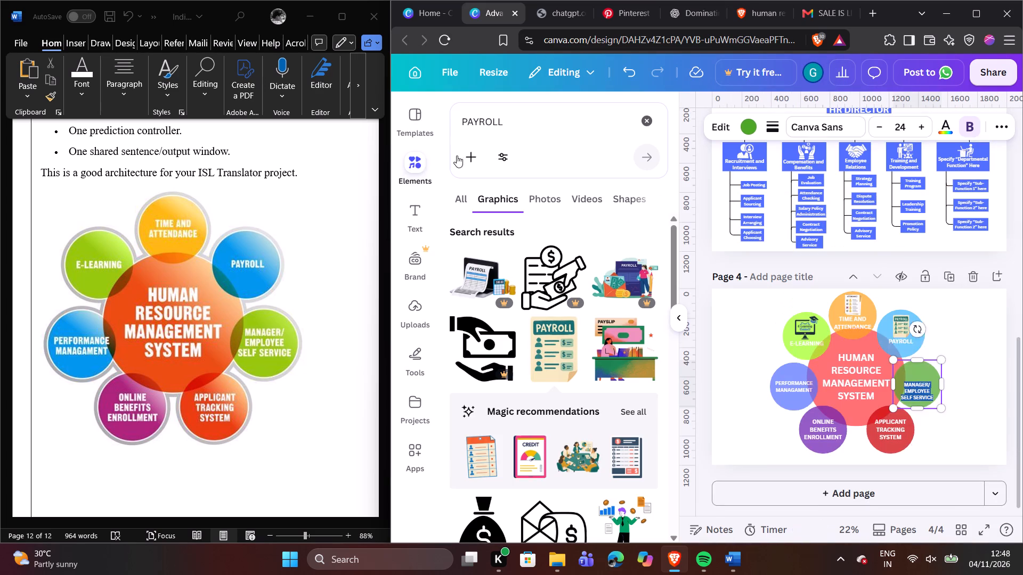
left_click(652, 125)
right_click(481, 120)
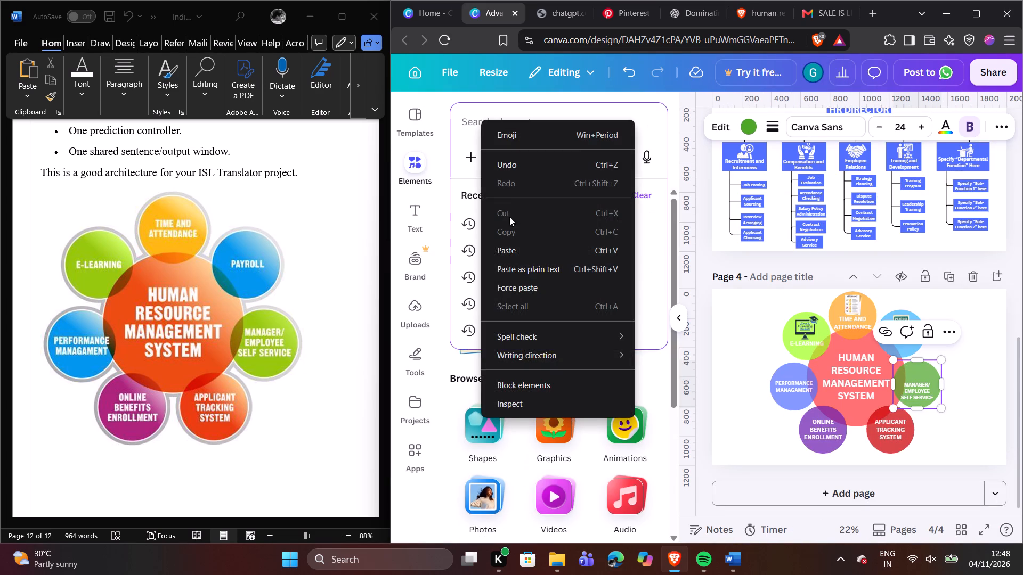
left_click(513, 243)
left_click(647, 188)
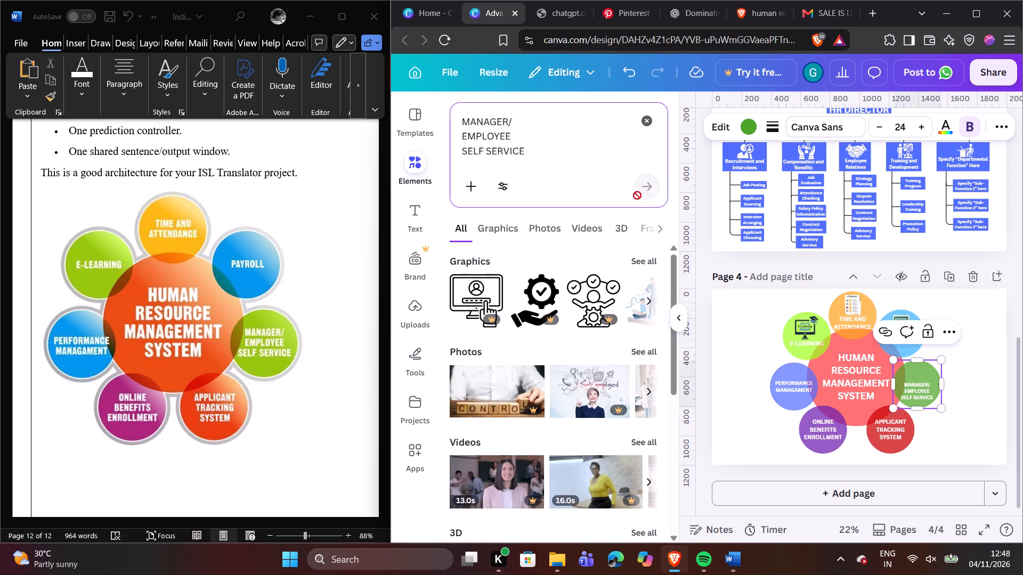
left_click(494, 225)
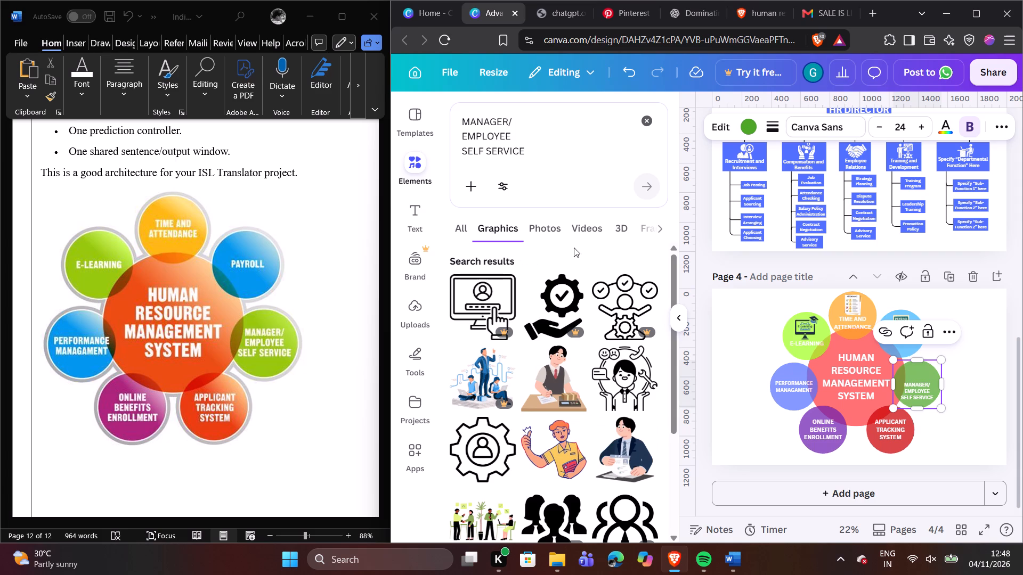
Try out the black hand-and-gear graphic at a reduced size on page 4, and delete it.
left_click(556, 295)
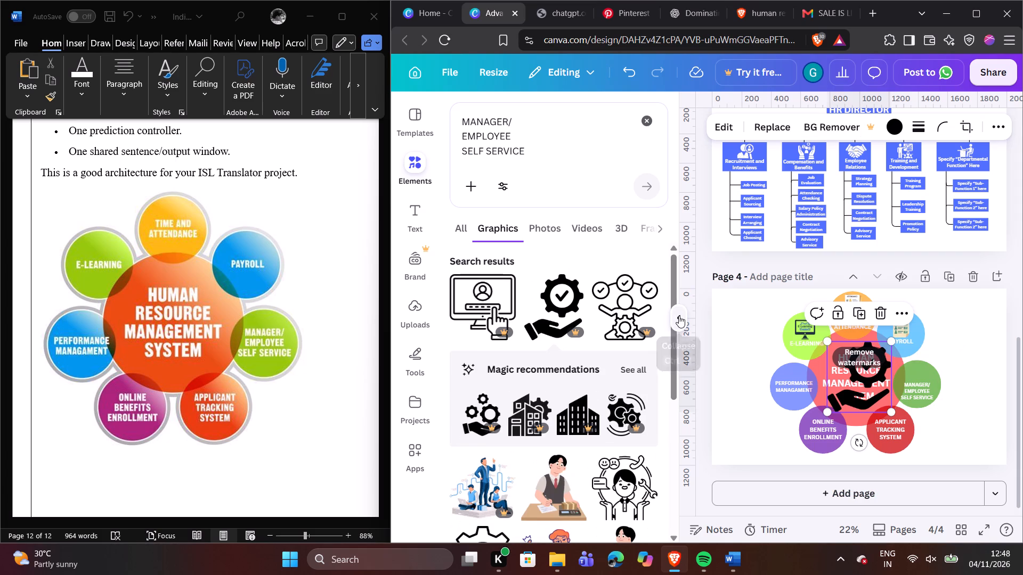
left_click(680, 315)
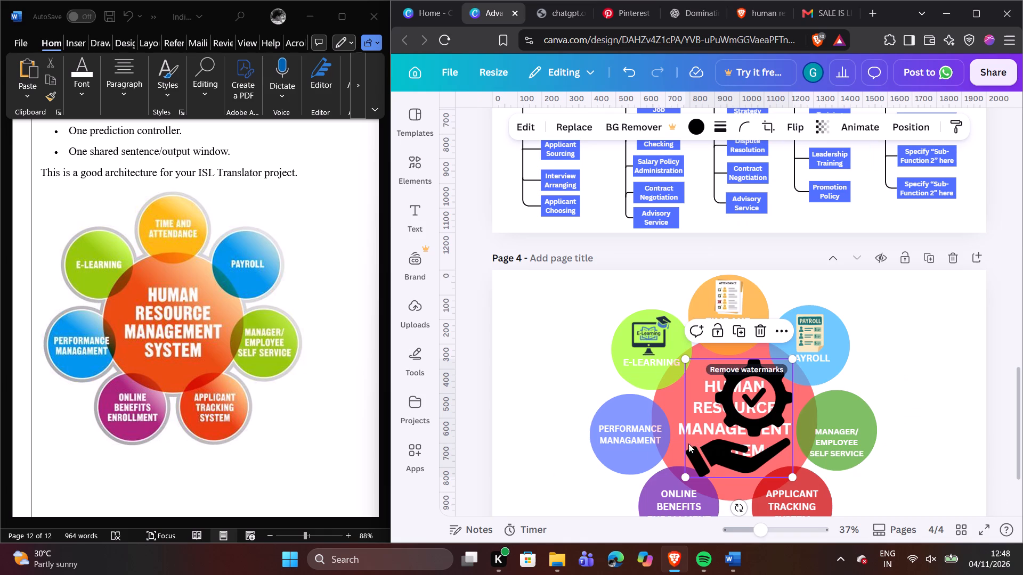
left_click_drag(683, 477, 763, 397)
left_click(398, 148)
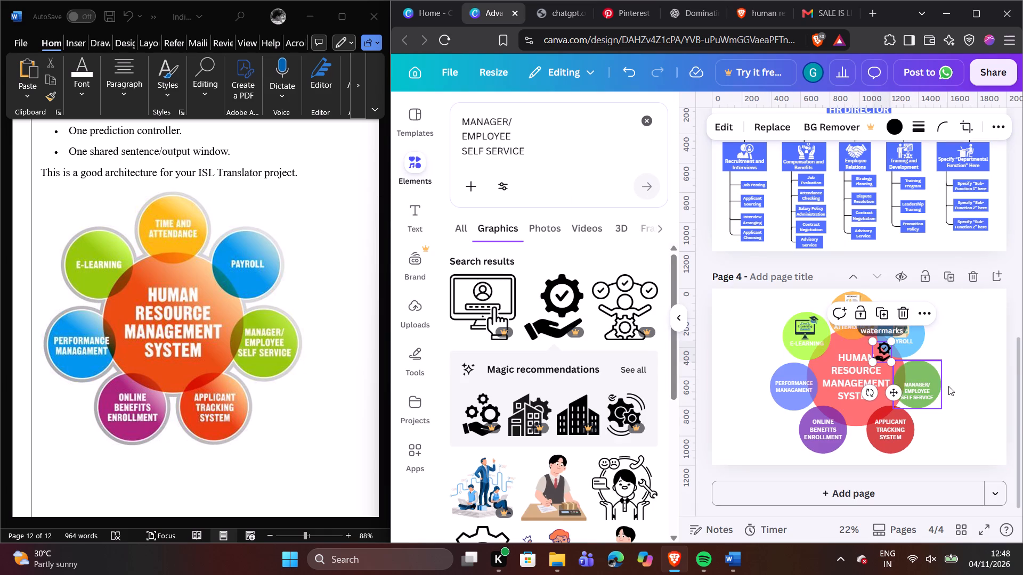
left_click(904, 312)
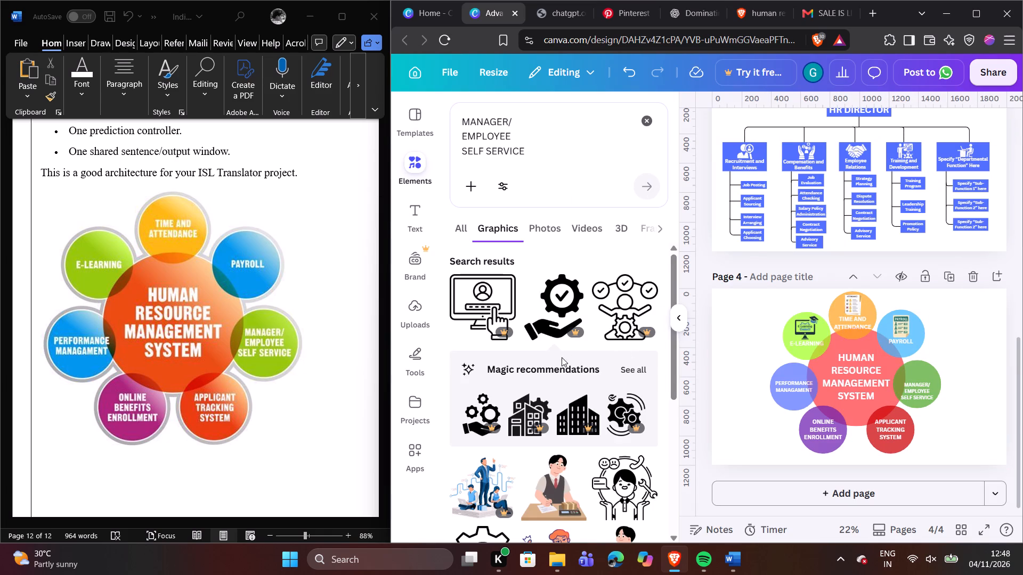
Add the graphic of a standing businessman with two seated laptop workers to page 4.
scroll(514, 424, "down", 1)
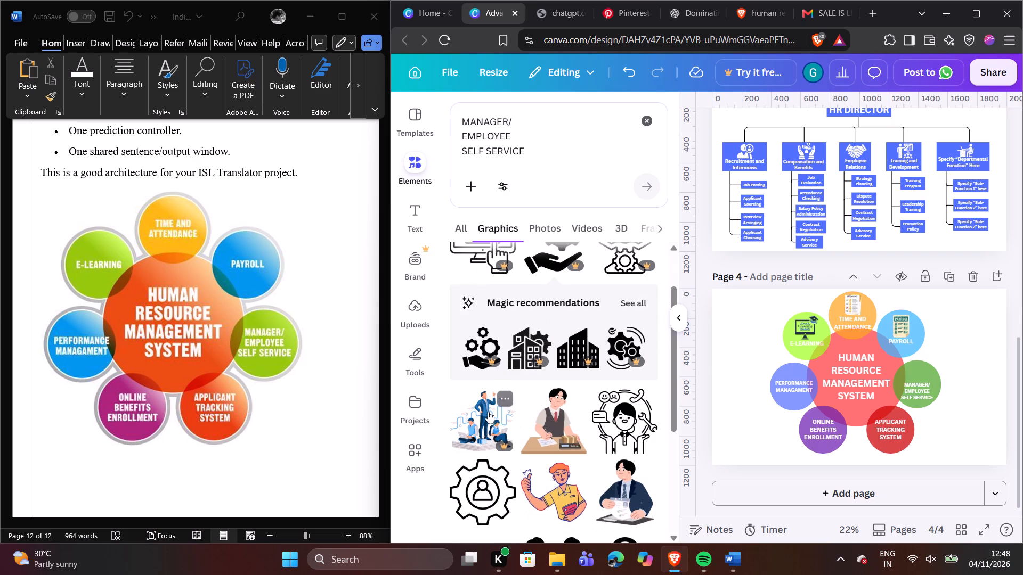
left_click(488, 411)
Shrink the businessman-and-workers graphic and place it in the green circle, centred just above the MANAGER/ EMPLOYEE SELF SERVICE label.
left_click(666, 325)
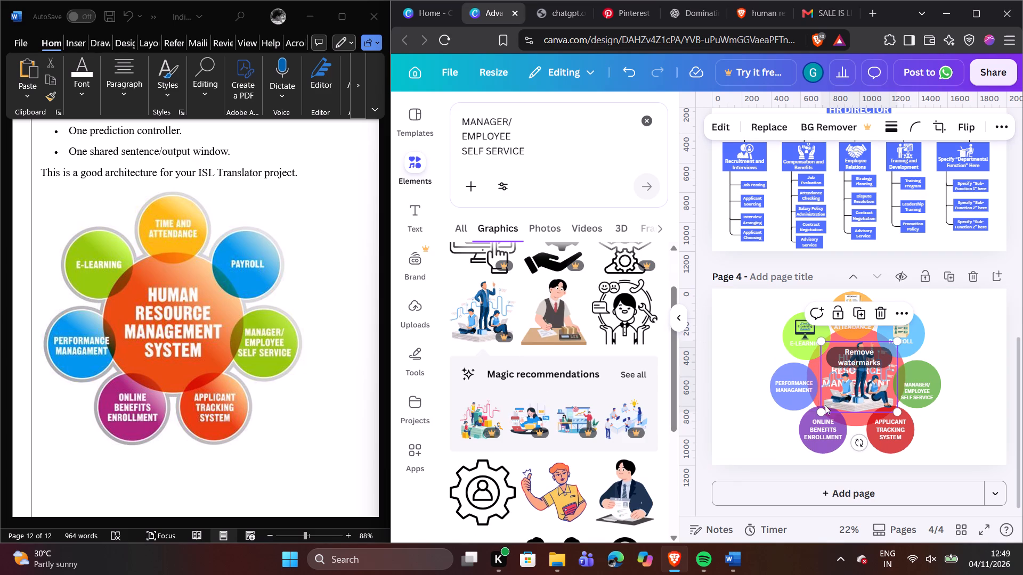
left_click_drag(819, 410, 884, 380)
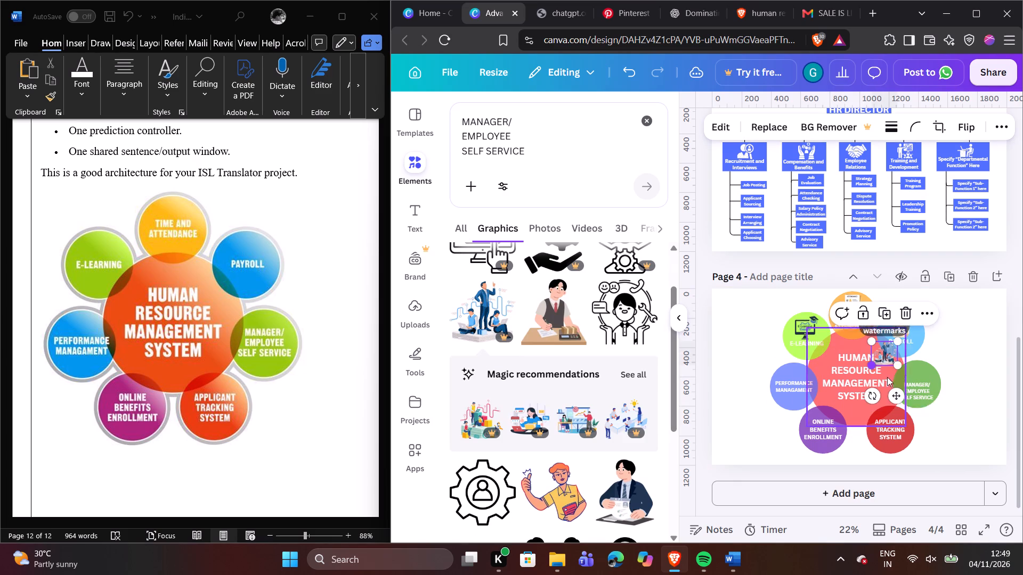
left_click(952, 340)
left_click_drag(888, 353, 923, 373)
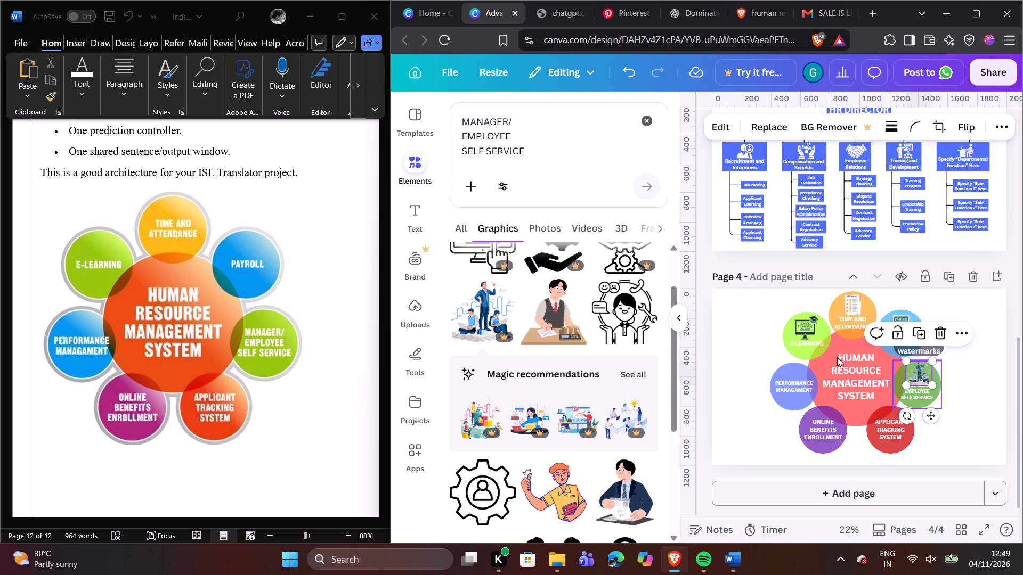
left_click(673, 320)
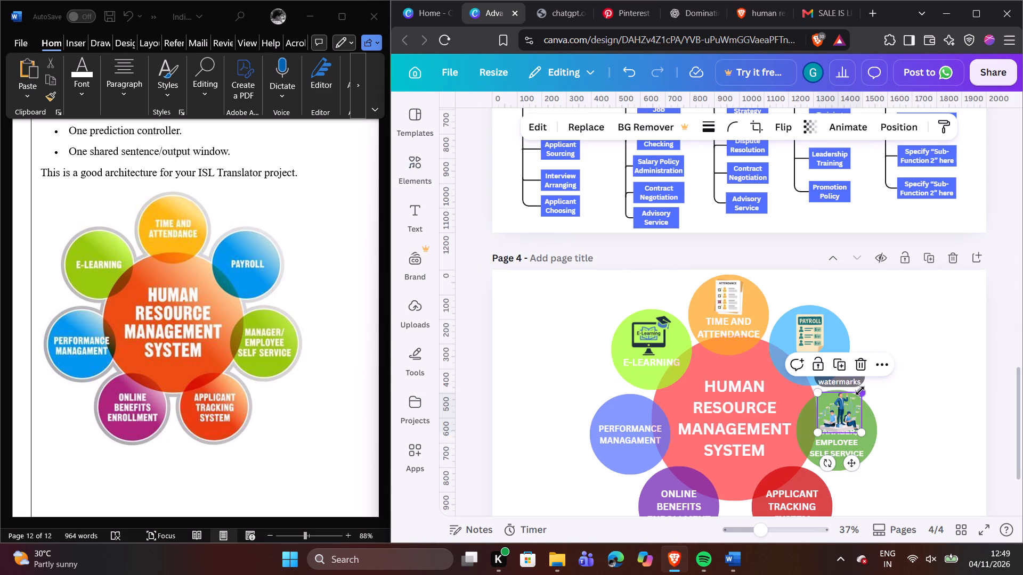
left_click(890, 393)
left_click(849, 415)
left_click_drag(863, 389, 860, 399)
left_click(905, 379)
left_click_drag(840, 415, 843, 408)
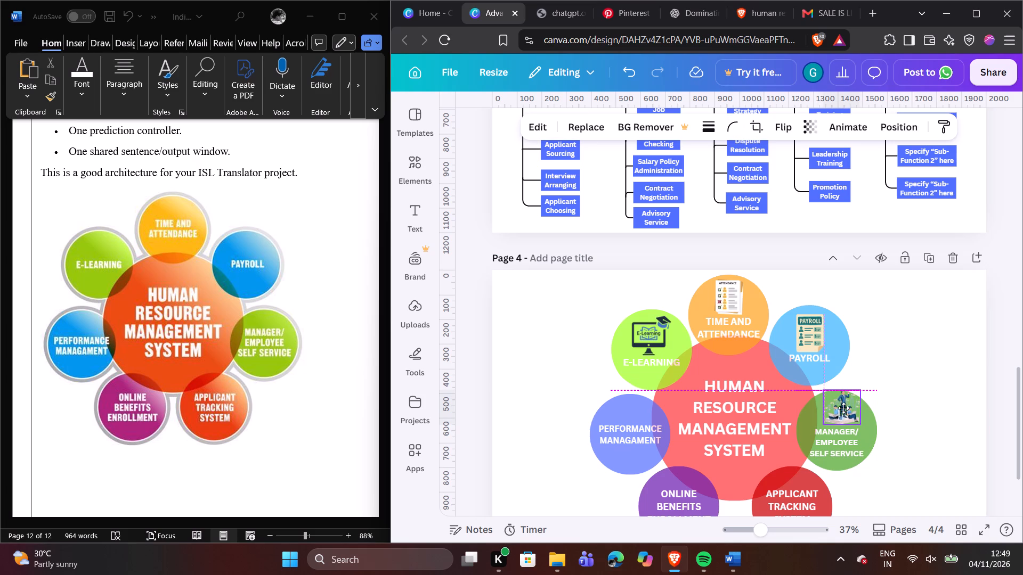
left_click_drag(843, 408, 842, 409)
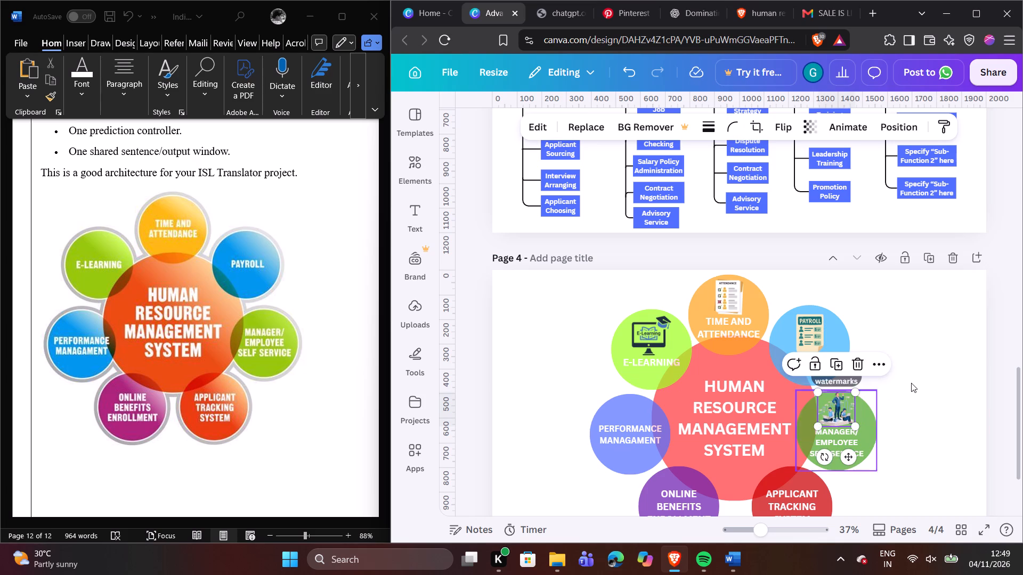
left_click(911, 383)
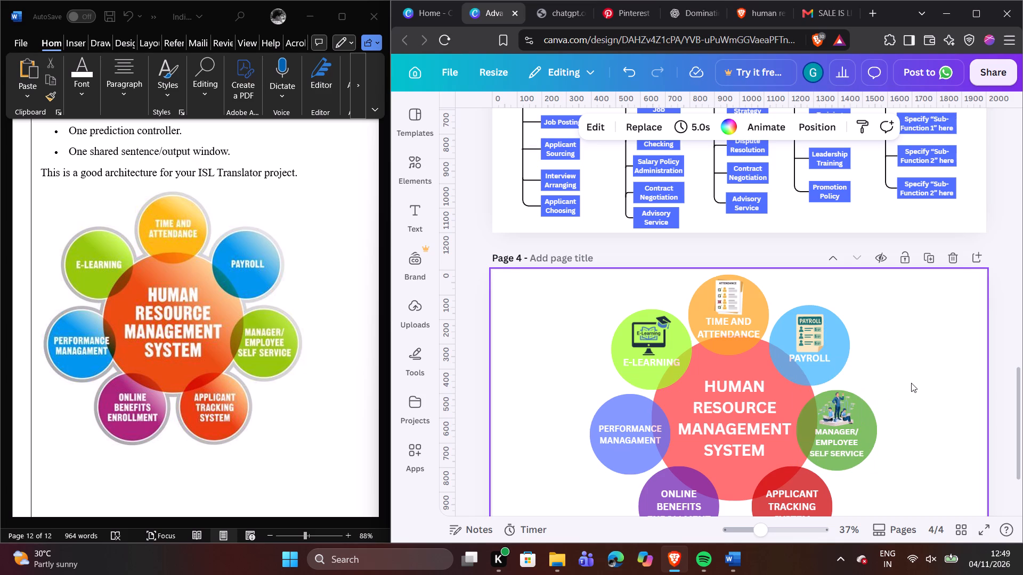
left_click(838, 412)
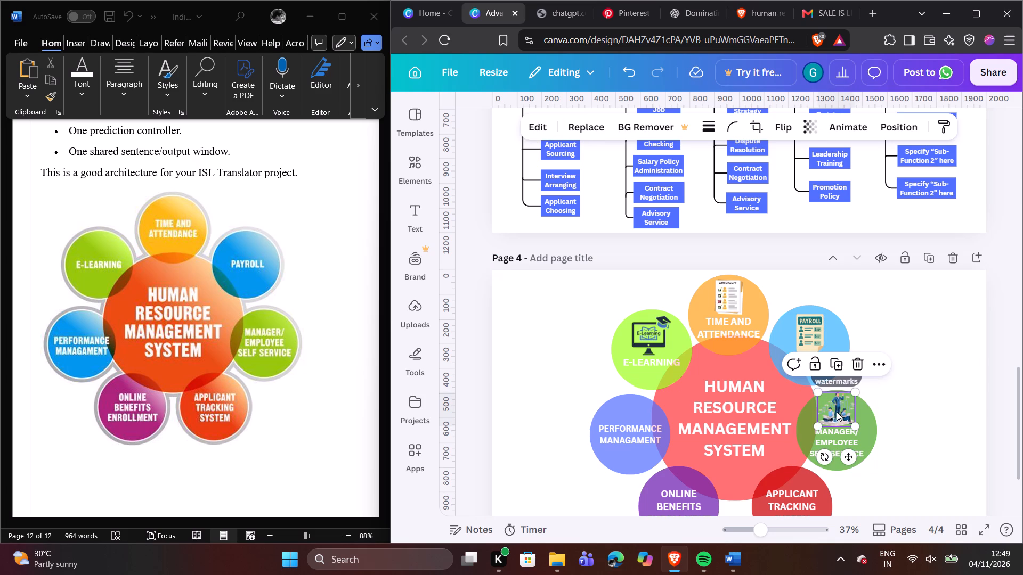
left_click(866, 381)
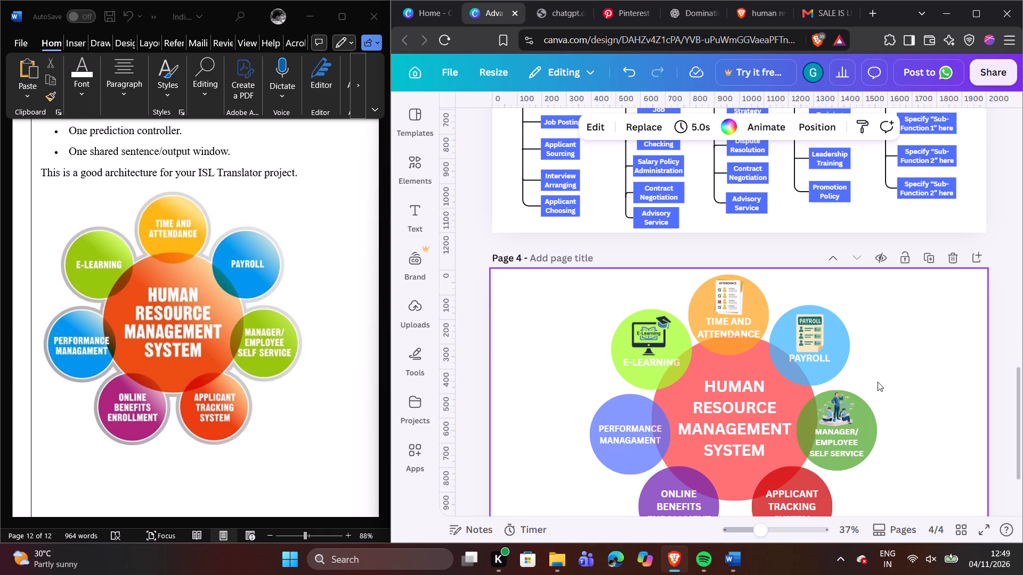
Reduce the font size of the whole APPLICANT TRACKING SYSTEM label in the red circle to 24.
scroll(898, 449, "down", 2)
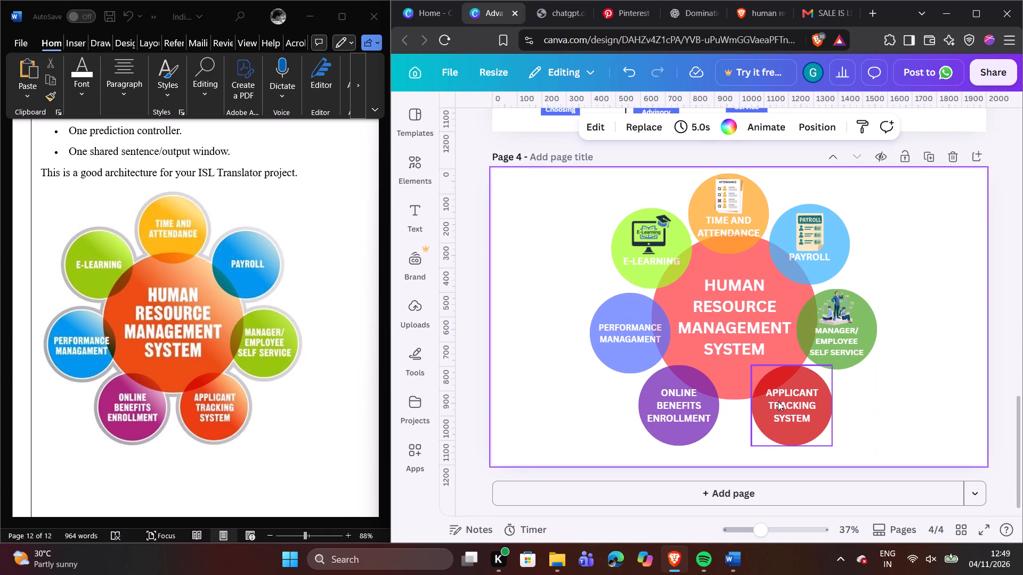
double_click(766, 389)
left_click_drag(766, 390, 788, 412)
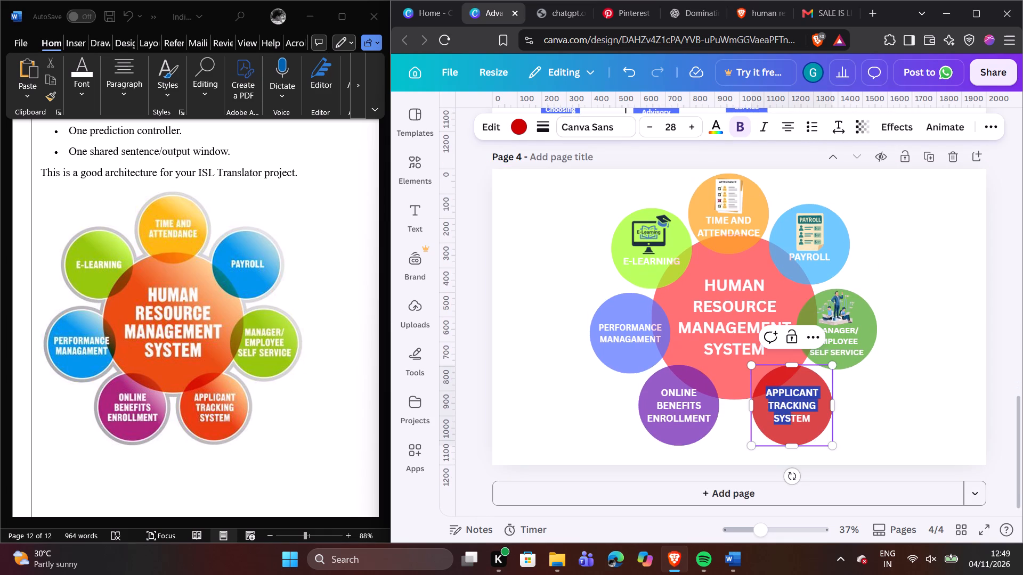
left_click_drag(788, 412, 820, 428)
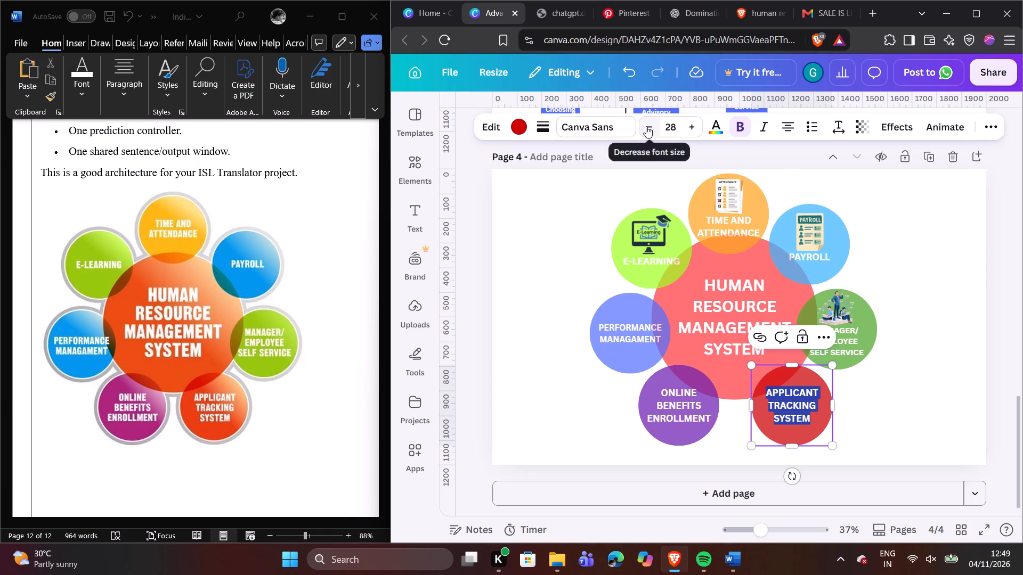
triple_click(646, 126)
left_click(646, 126)
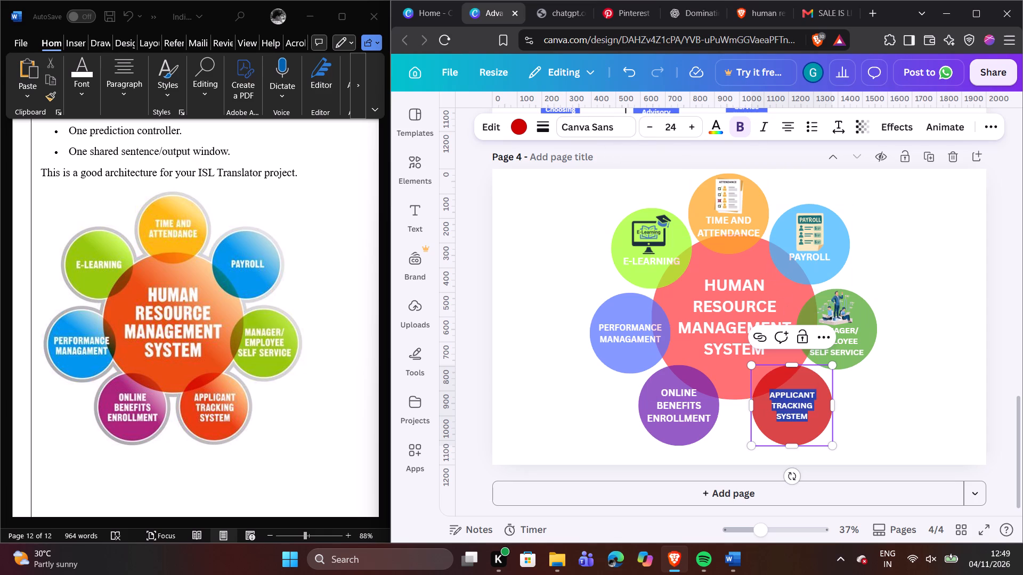
Insert two blank lines before the APPLICANT TRACKING SYSTEM label to lower it within the red circle, keeping the circle round.
left_click(766, 390)
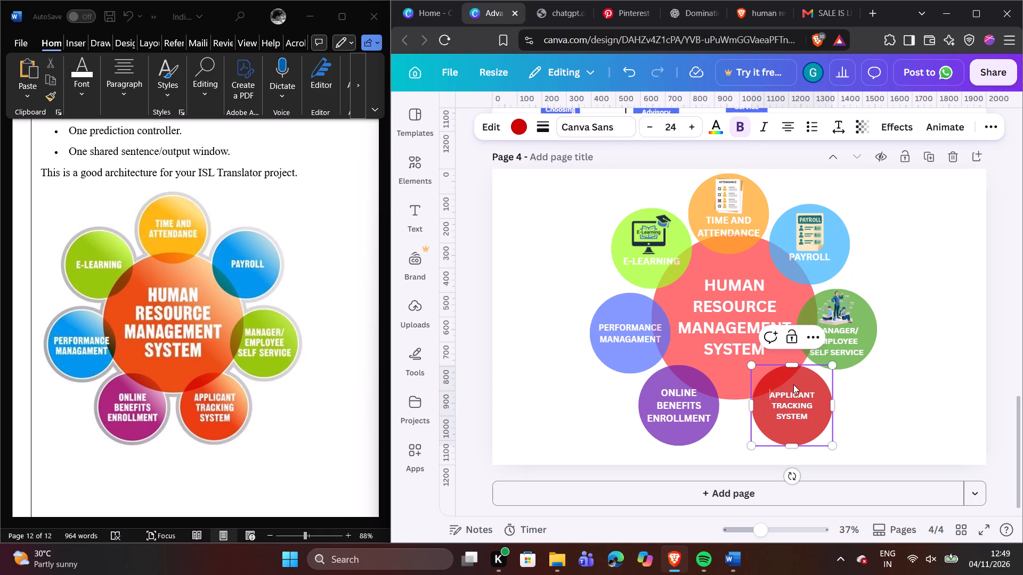
key("Return")
key("Return")
key("Return")
key("Return")
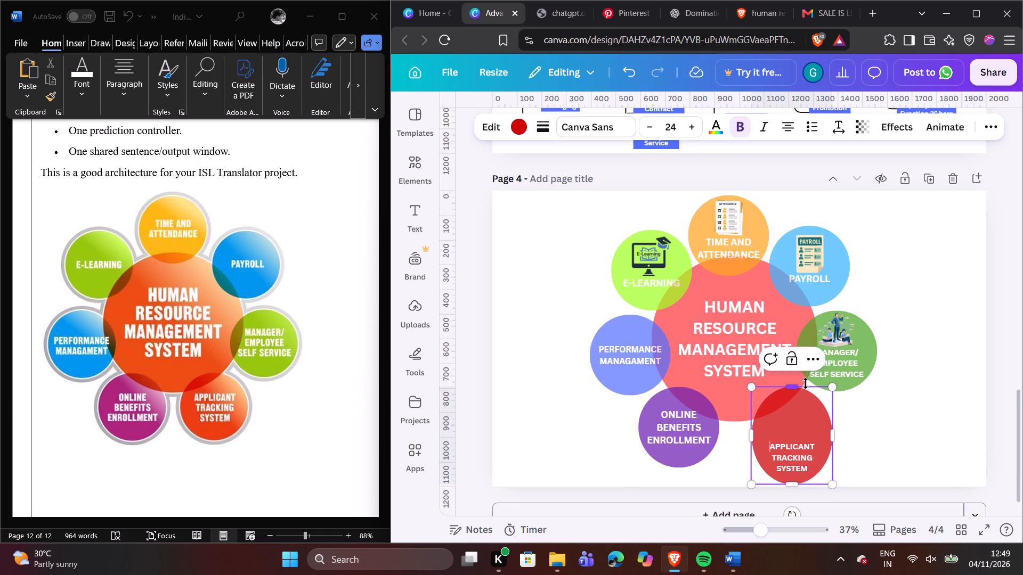
key("BackSpace")
key("BackSpace")
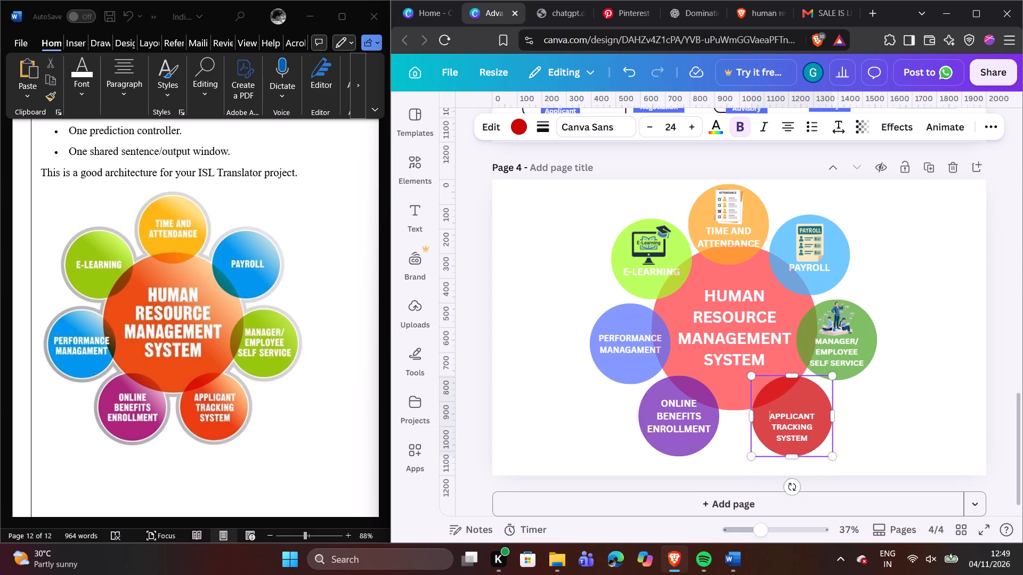
key("Return")
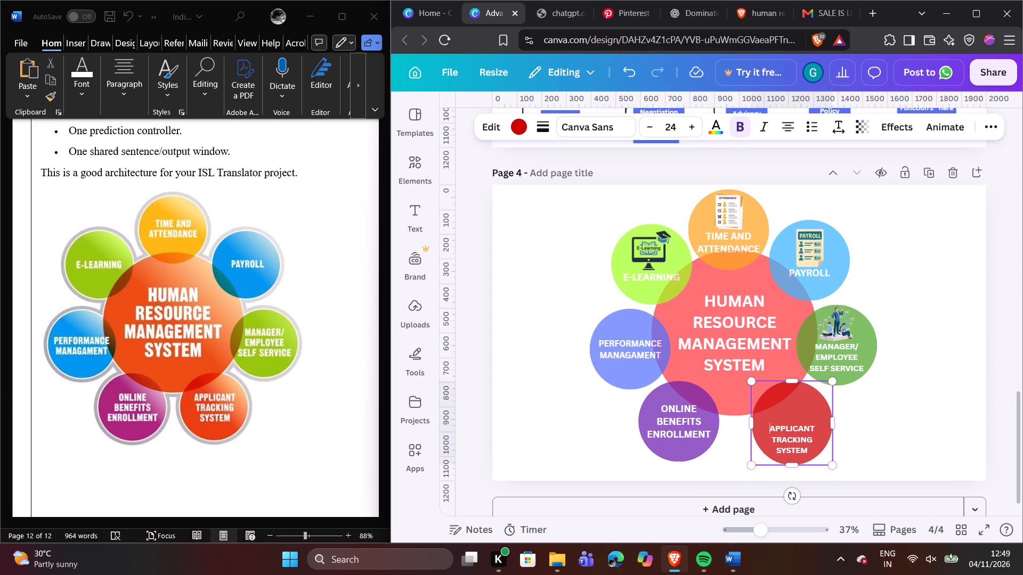
key("BackSpace")
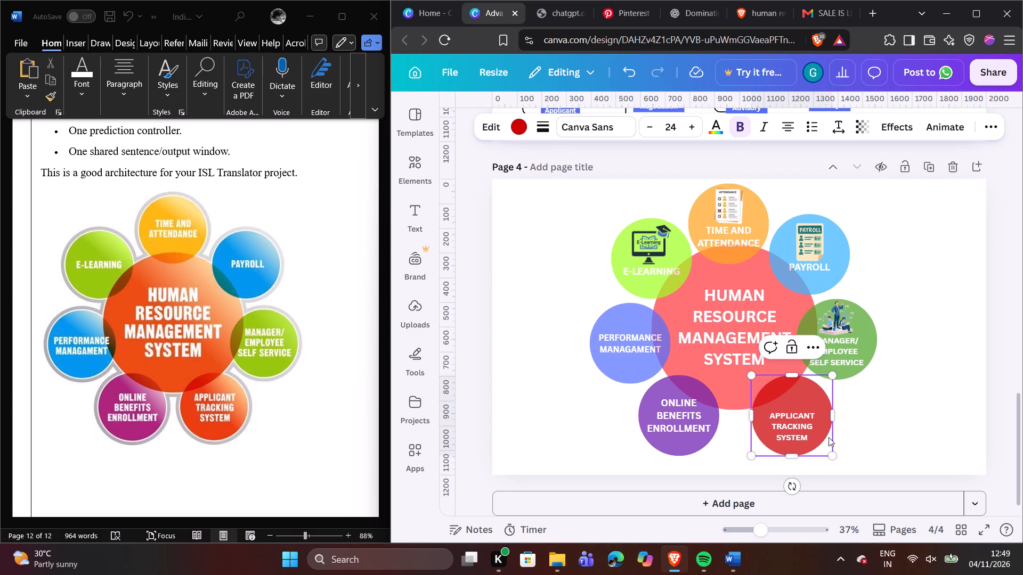
Search the graphics for the copied APPLICANT TRACKING SYSTEM label text and add the blue monitor icon with a profile and gear.
left_click(858, 399)
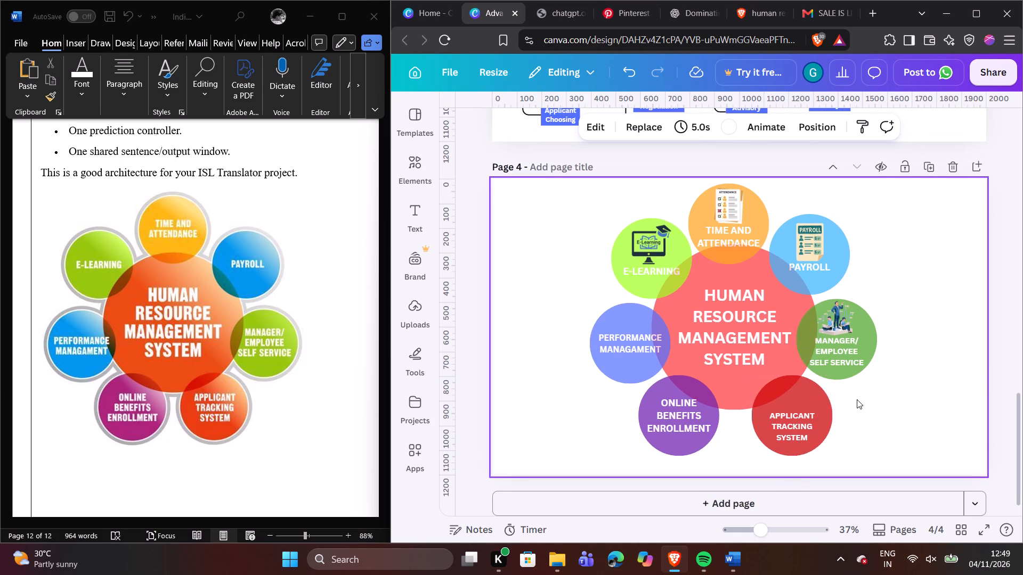
left_click(767, 415)
left_click(767, 415)
left_click_drag(767, 415, 777, 421)
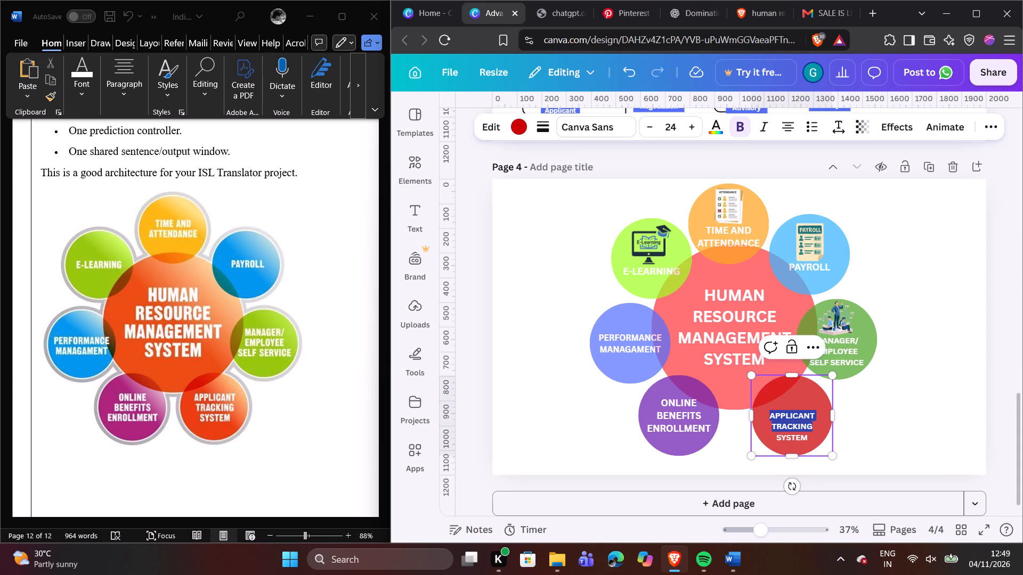
left_click_drag(777, 421, 803, 437)
right_click(788, 426)
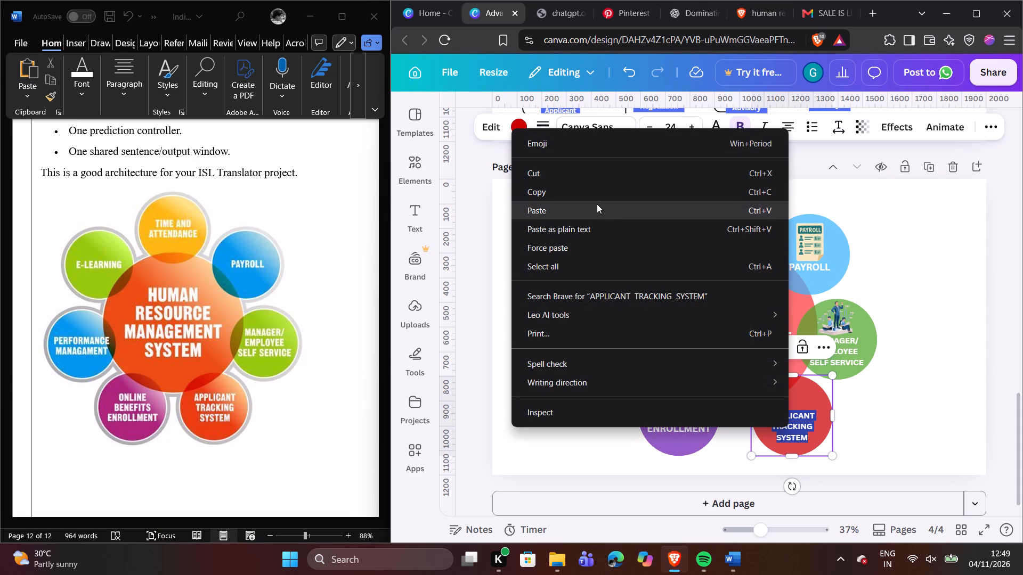
left_click(597, 193)
left_click(427, 161)
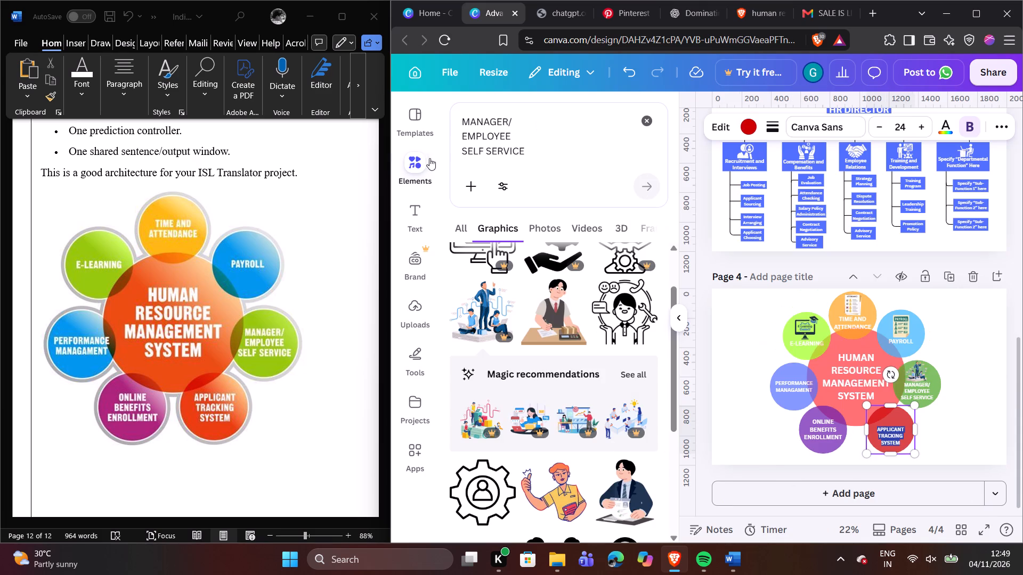
left_click(640, 119)
right_click(549, 127)
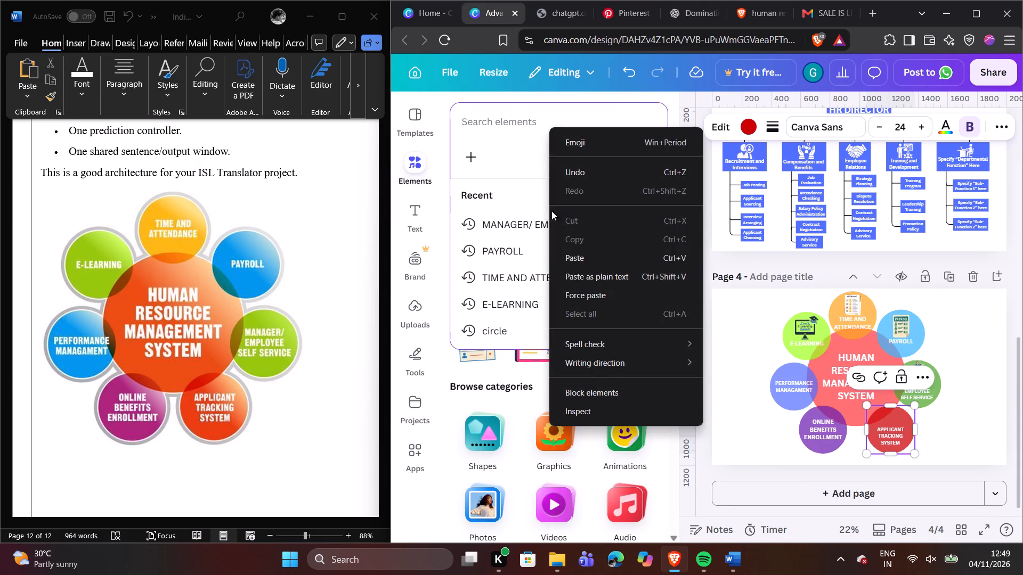
left_click(576, 257)
left_click(647, 191)
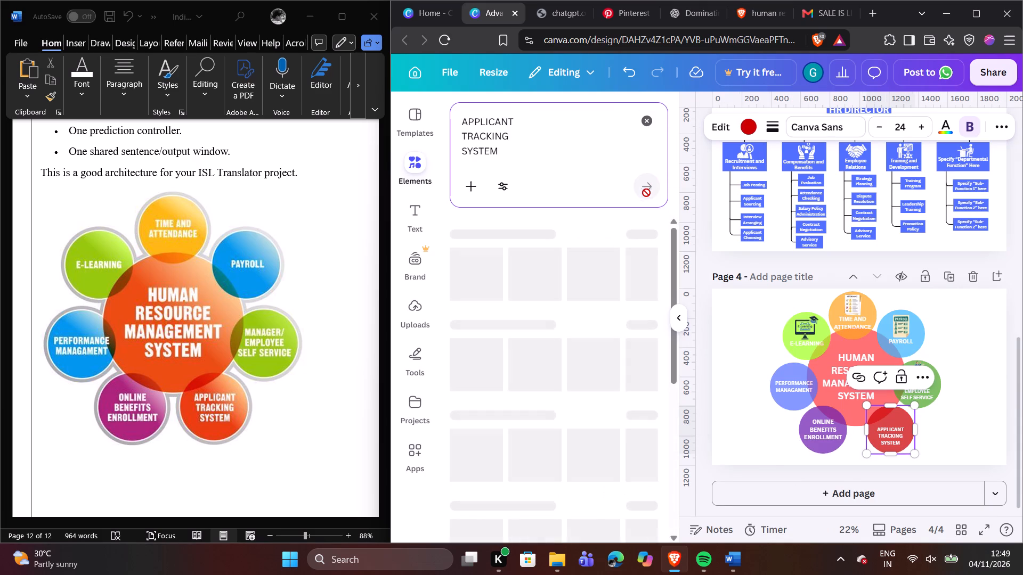
left_click(502, 217)
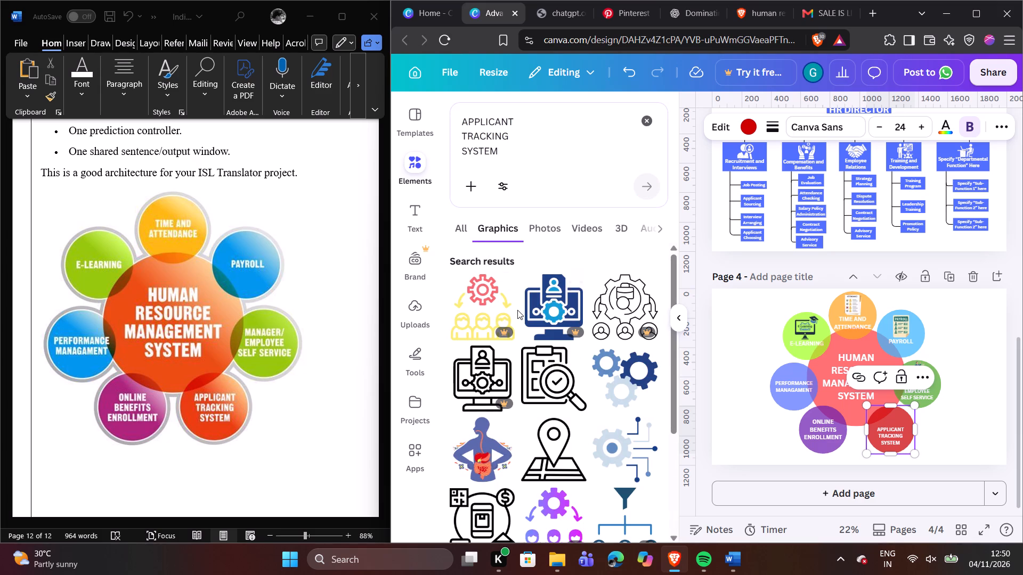
left_click(549, 308)
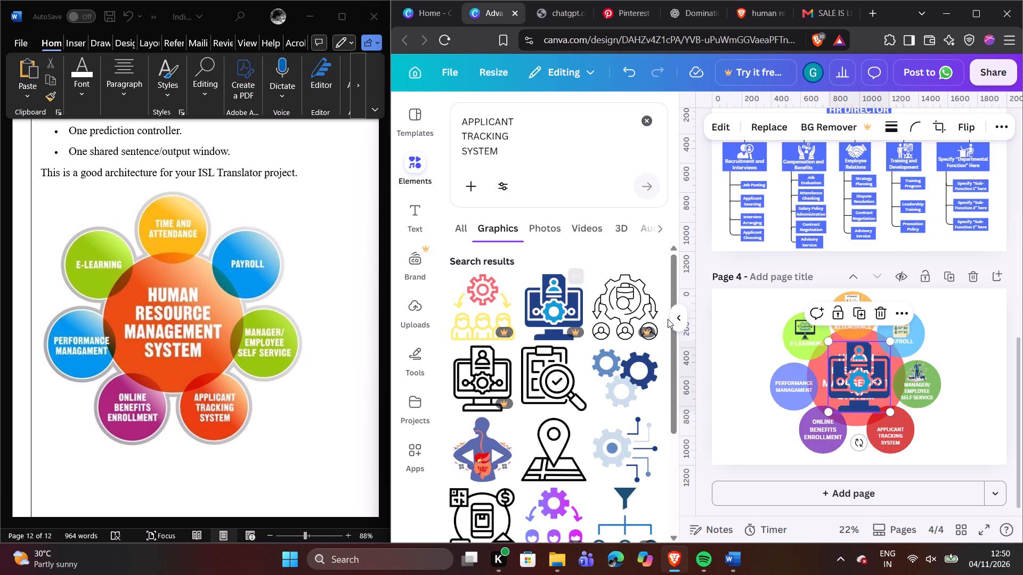
Shrink the monitor-and-gear graphic to about 107 by 122 and centre it in the red circle above the APPLICANT TRACKING SYSTEM label.
left_click(680, 322)
left_click_drag(790, 356, 725, 453)
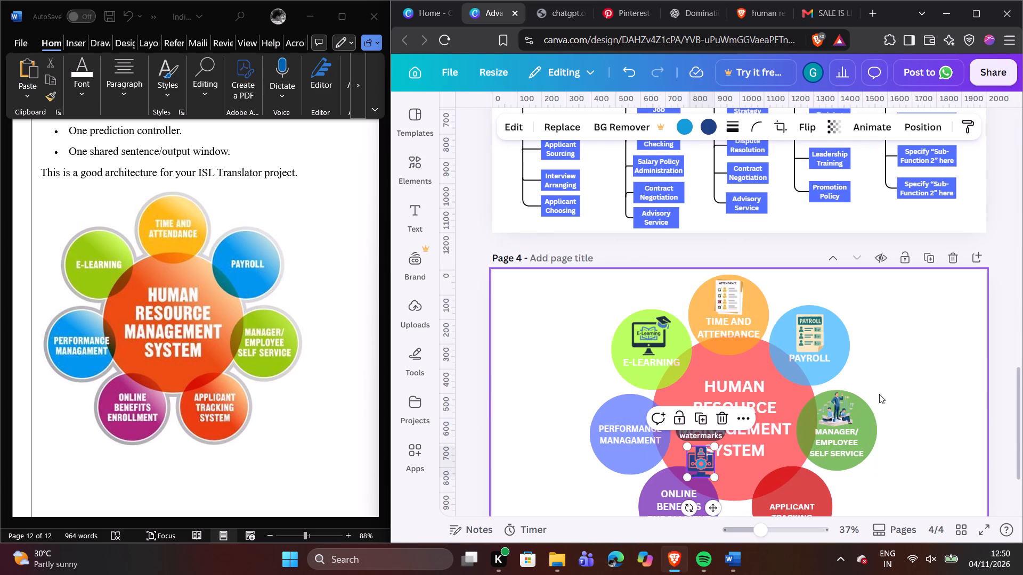
left_click(884, 387)
left_click_drag(700, 465, 791, 488)
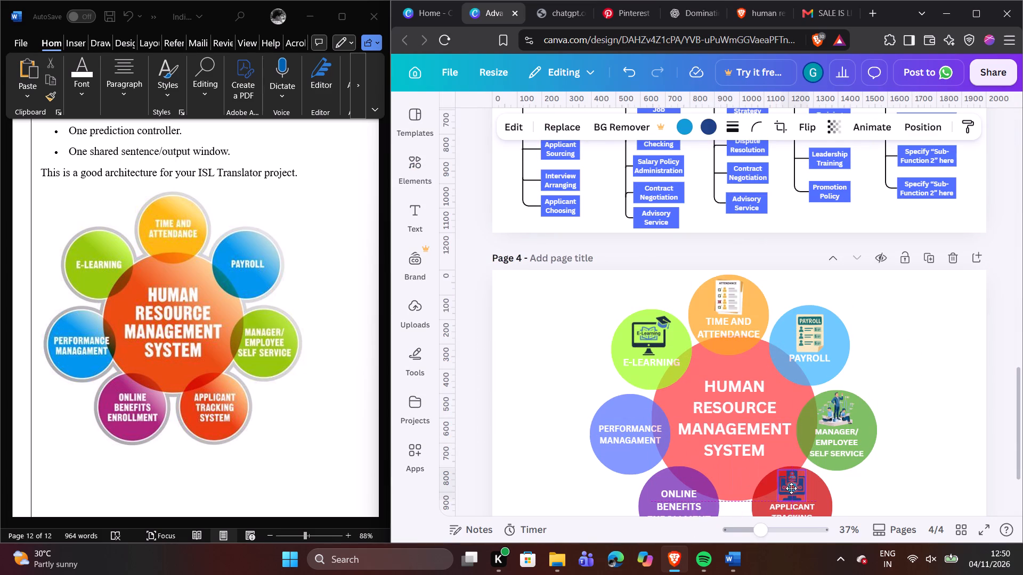
left_click_drag(791, 488, 789, 488)
left_click(804, 468)
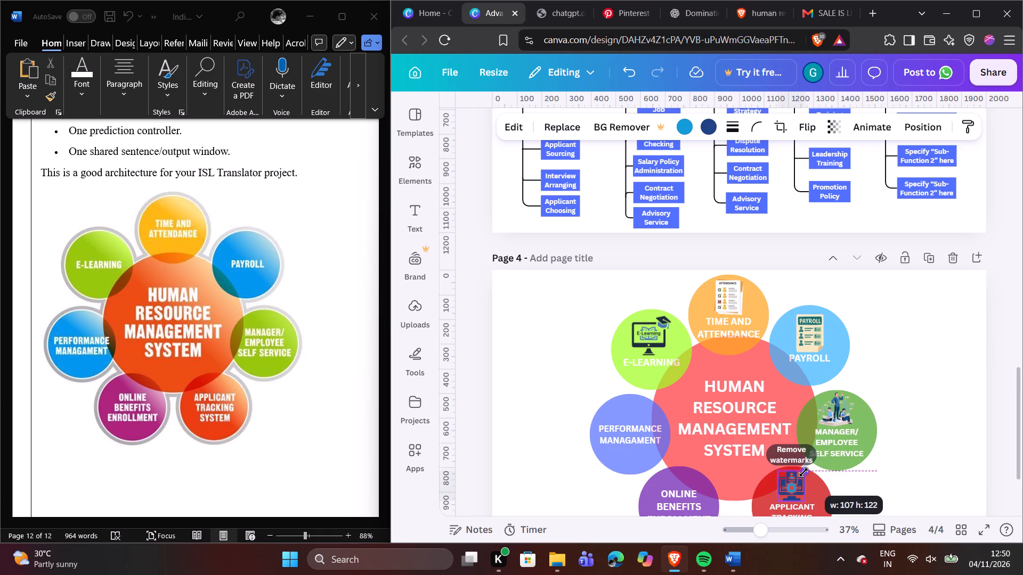
left_click(775, 472)
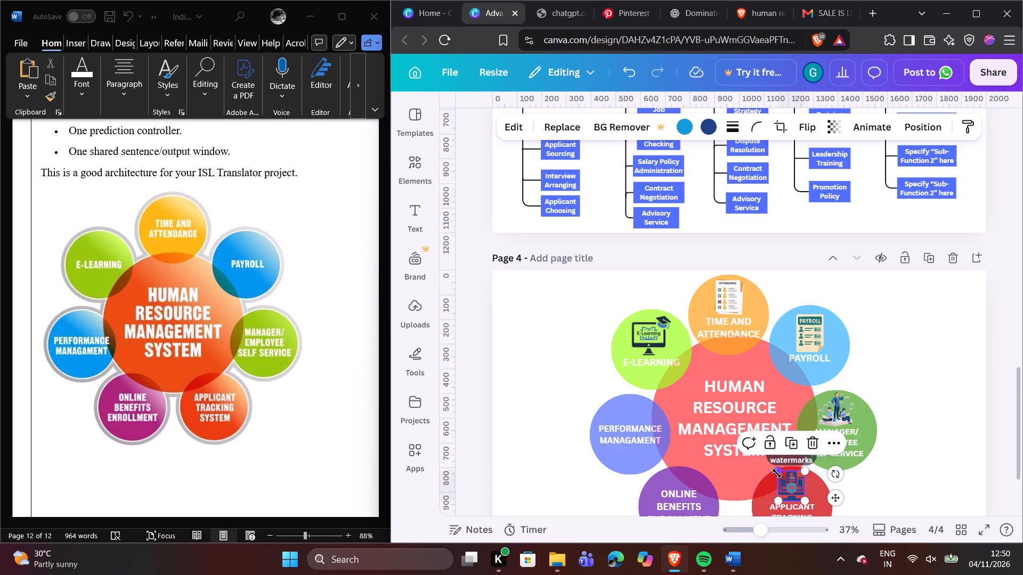
left_click(917, 466)
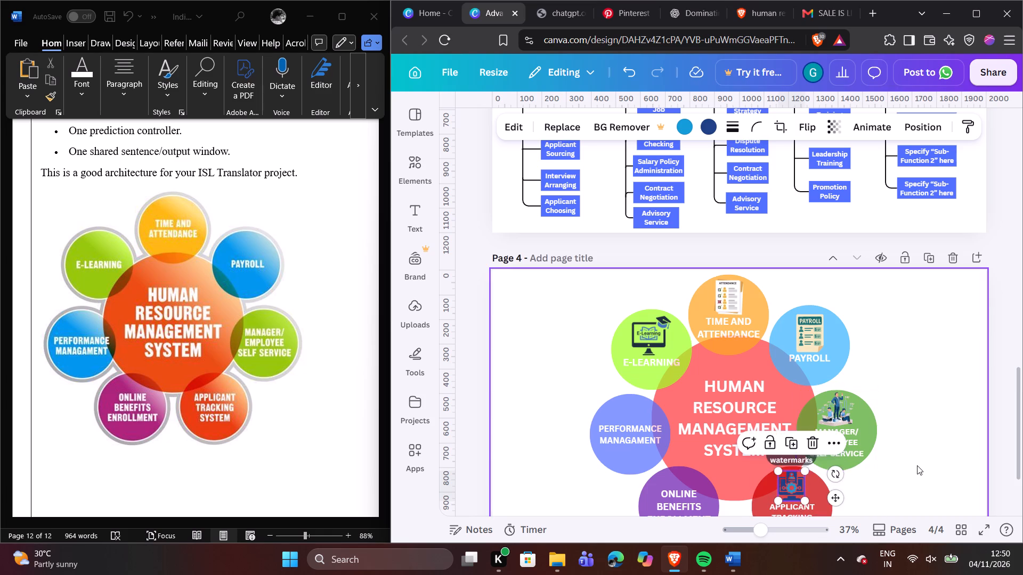
Reduce the font size of the whole ONLINE BENEFITS ENROLLMENT label in the purple circle to 24.
scroll(915, 463, "down", 3)
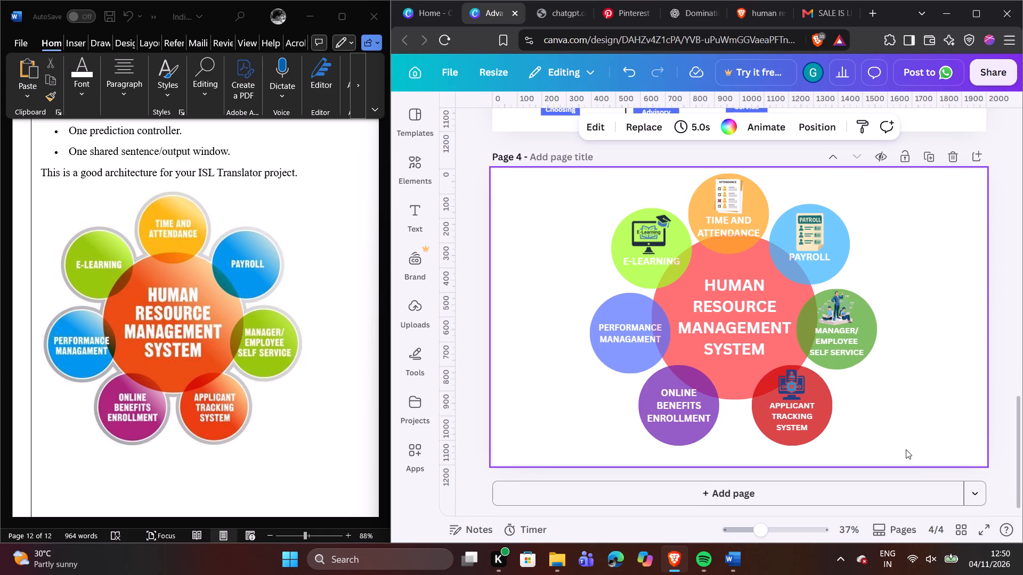
left_click(704, 420)
left_click(710, 420)
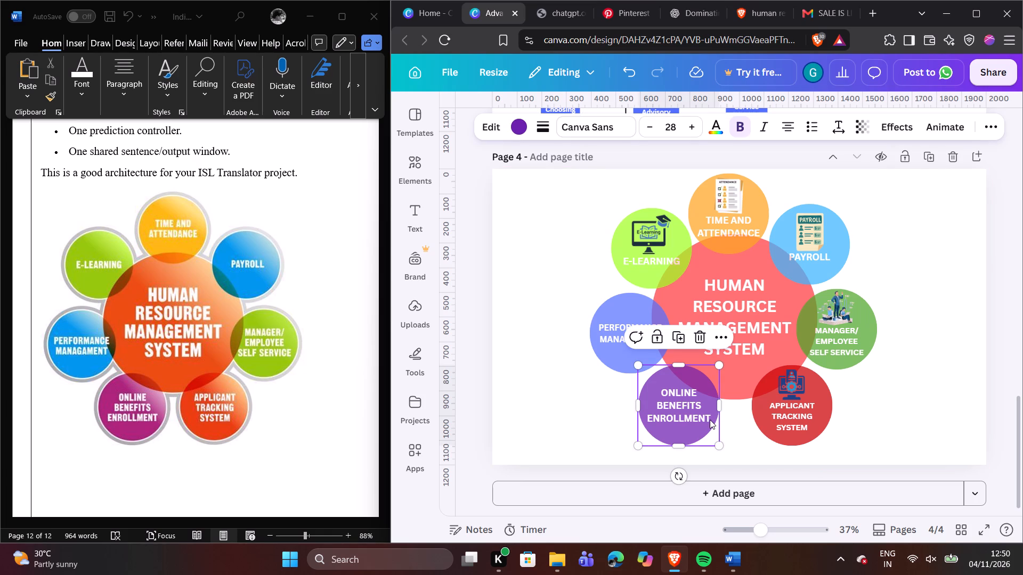
left_click_drag(709, 419, 646, 388)
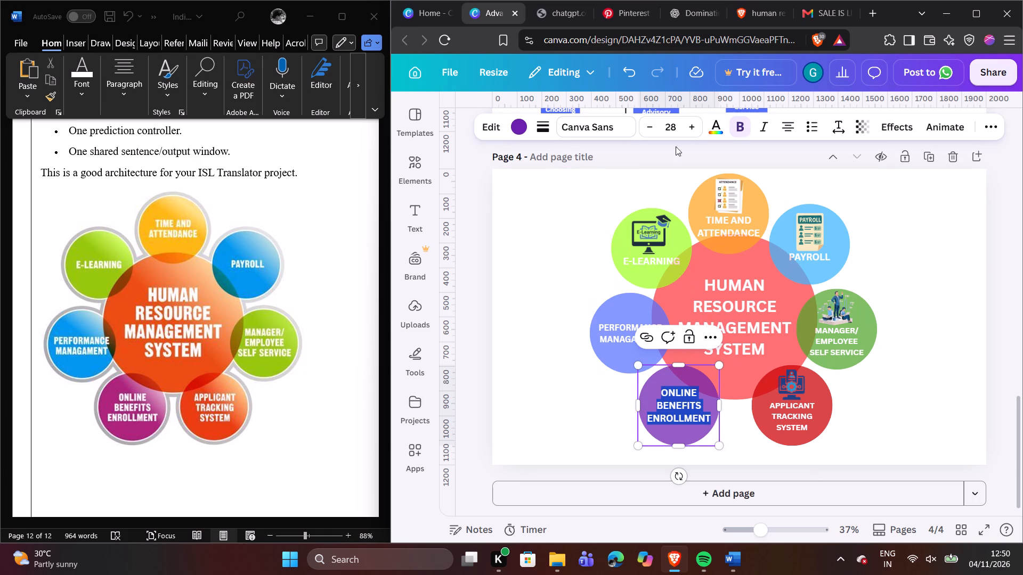
triple_click(650, 132)
left_click(650, 132)
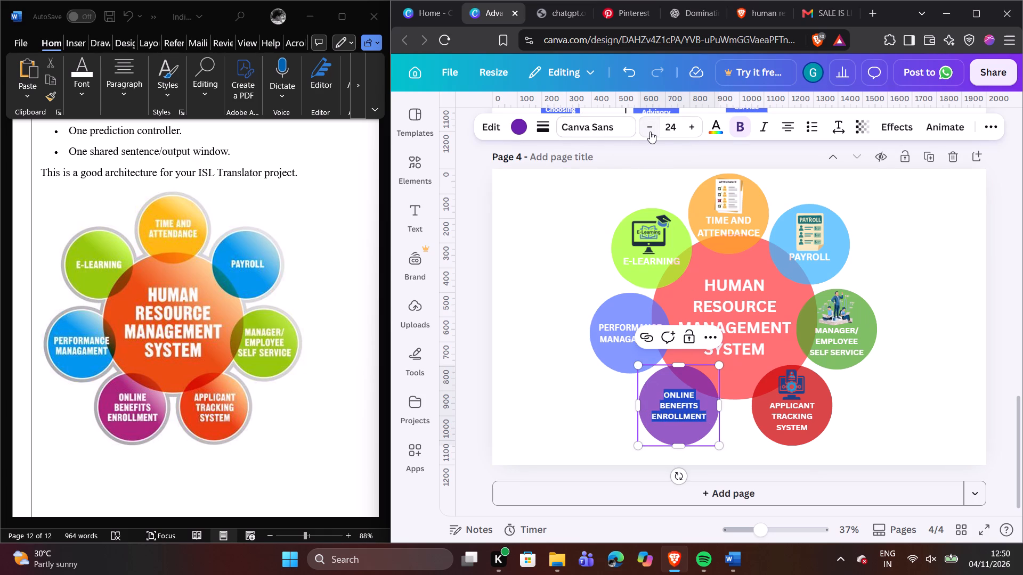
Insert two blank lines before the ONLINE BENEFITS ENROLLMENT label to lower it within the purple circle.
left_click(661, 395)
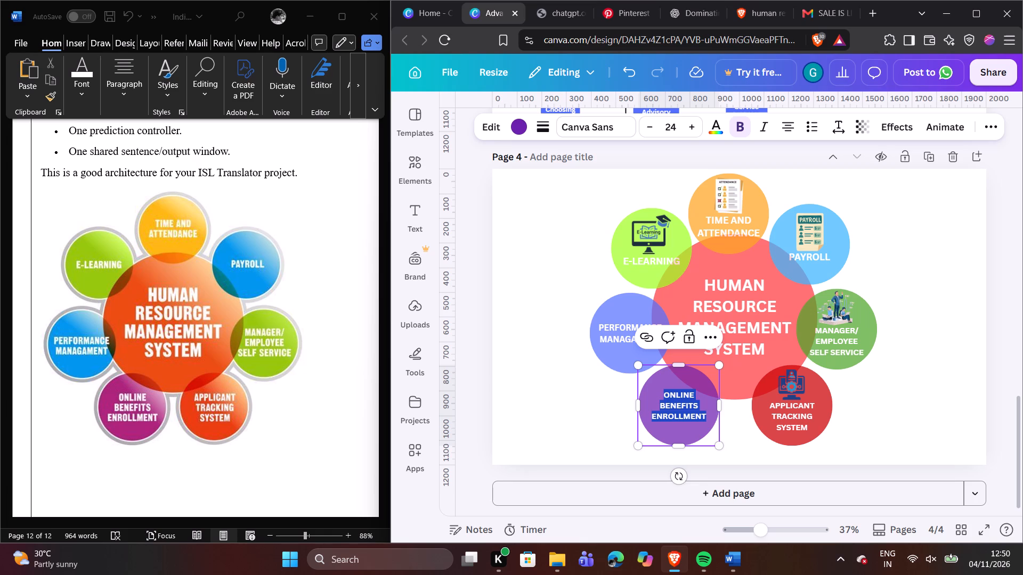
left_click(661, 406)
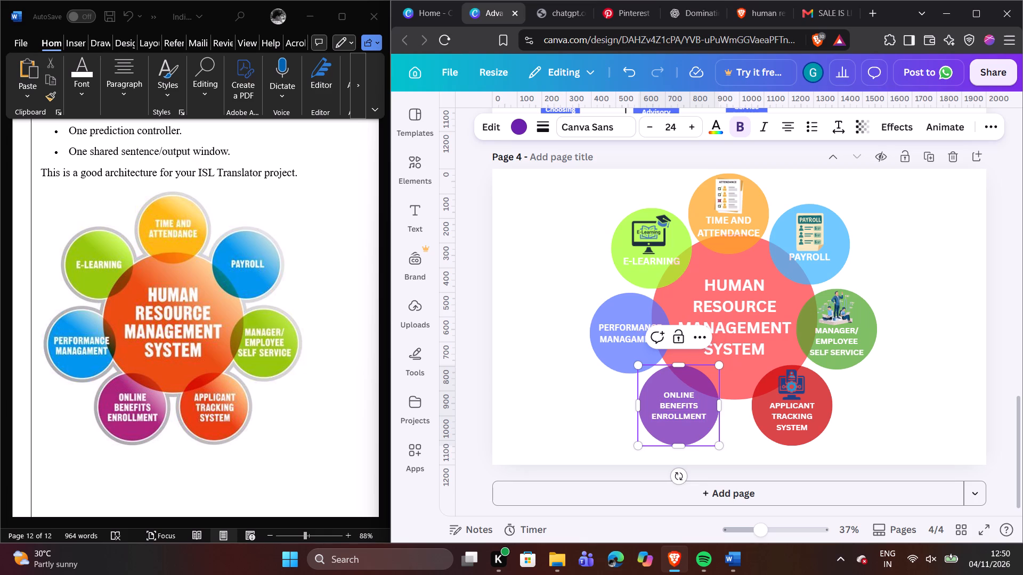
key("BackSpace")
key("space")
key("Up")
key("Return")
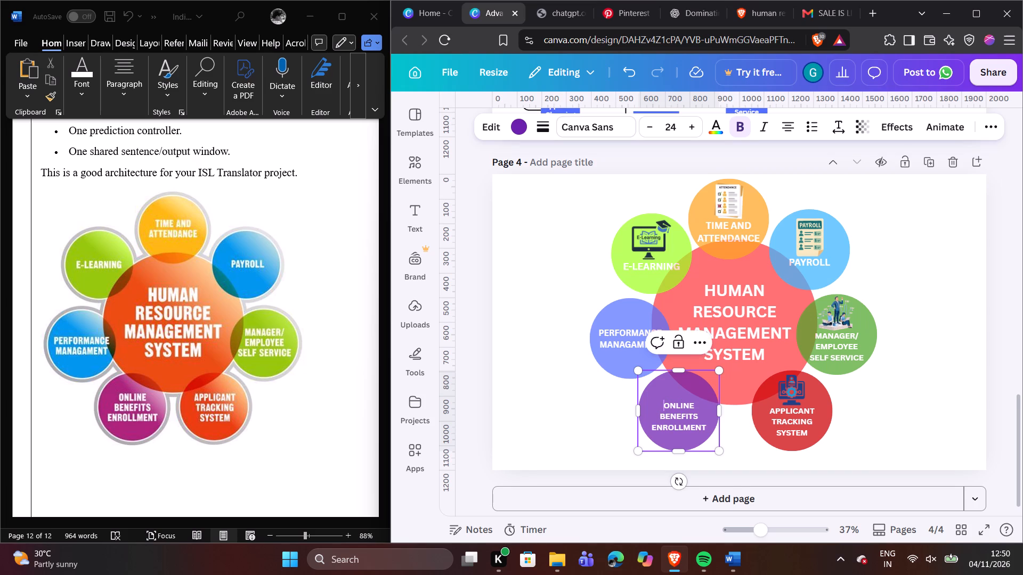
key("Return")
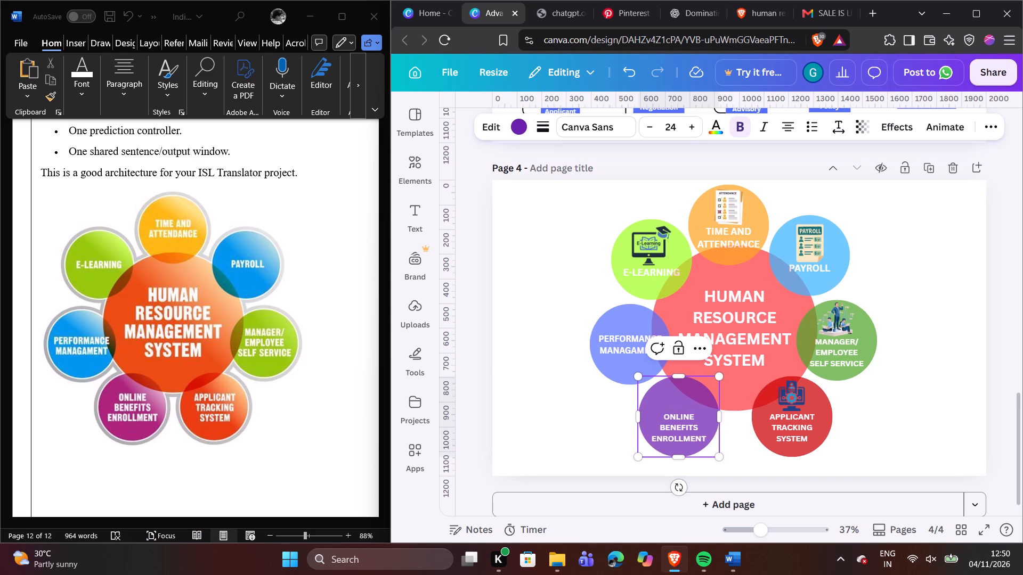
left_click(898, 407)
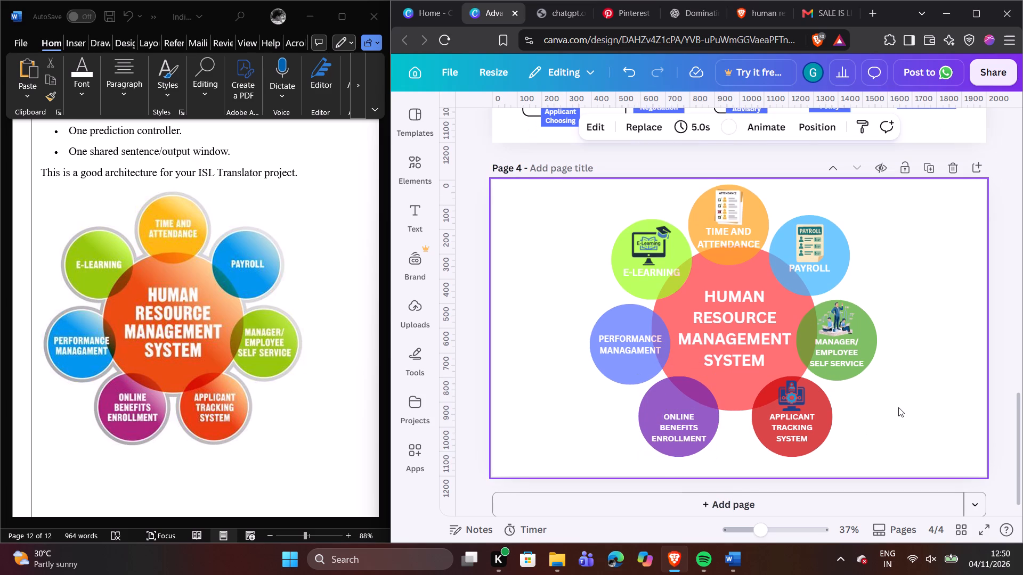
Search the graphics for the copied ONLINE BENEFITS ENROLLMENT label text and look through the results for a suitable icon.
left_click(670, 420)
double_click(667, 415)
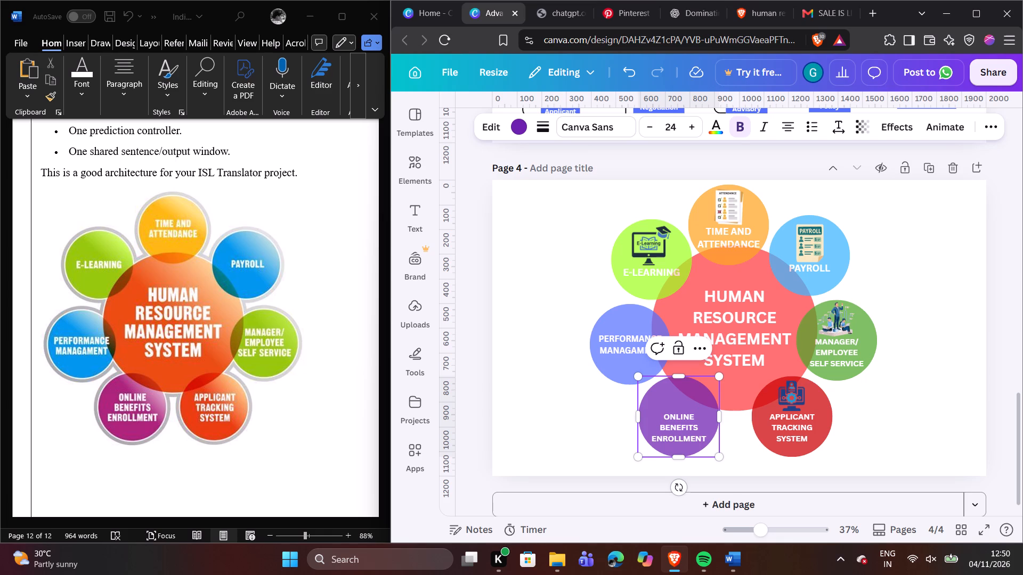
left_click_drag(660, 410, 708, 441)
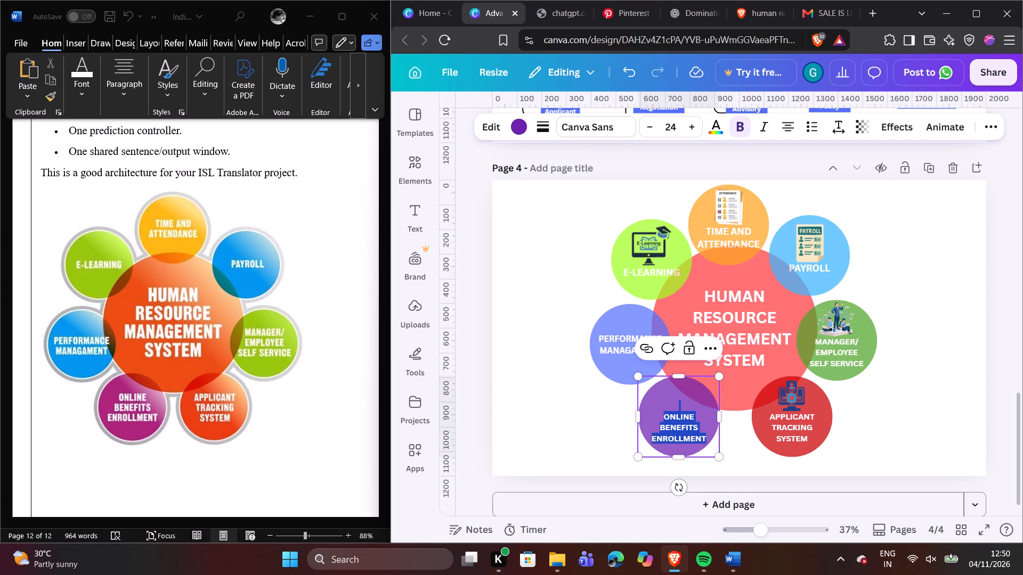
right_click(667, 420)
left_click(712, 184)
left_click(399, 162)
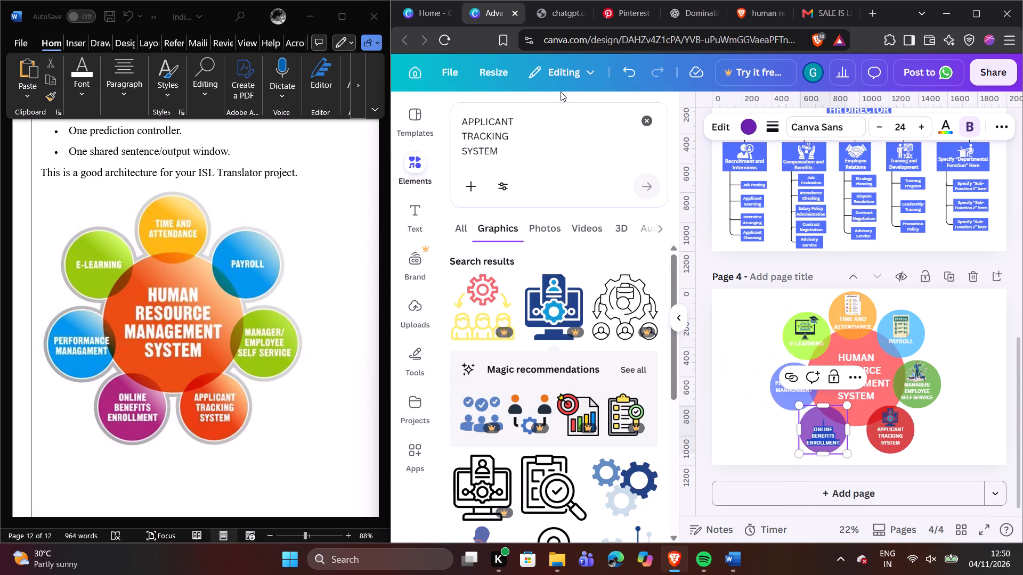
left_click(652, 122)
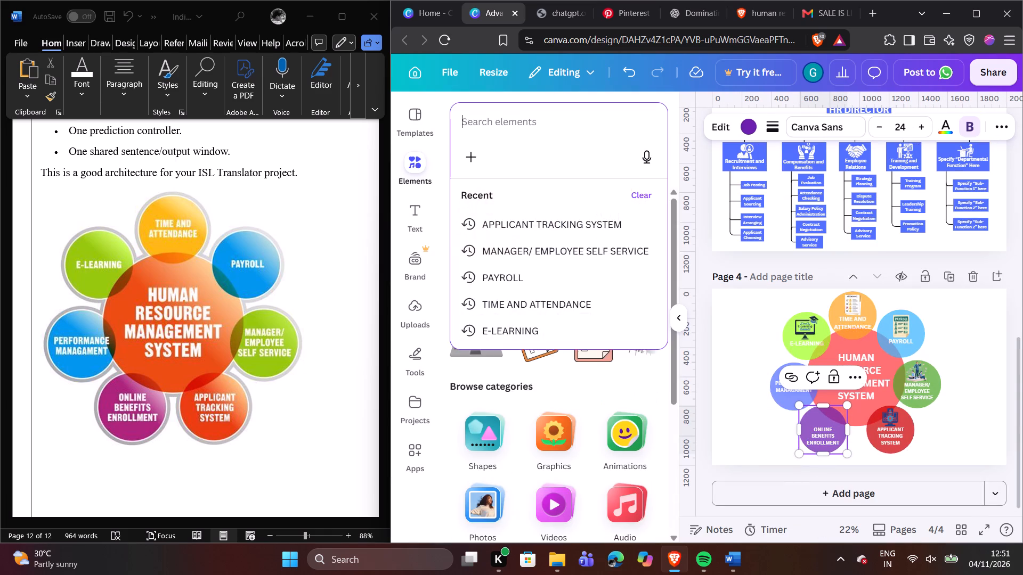
right_click(482, 113)
left_click(502, 251)
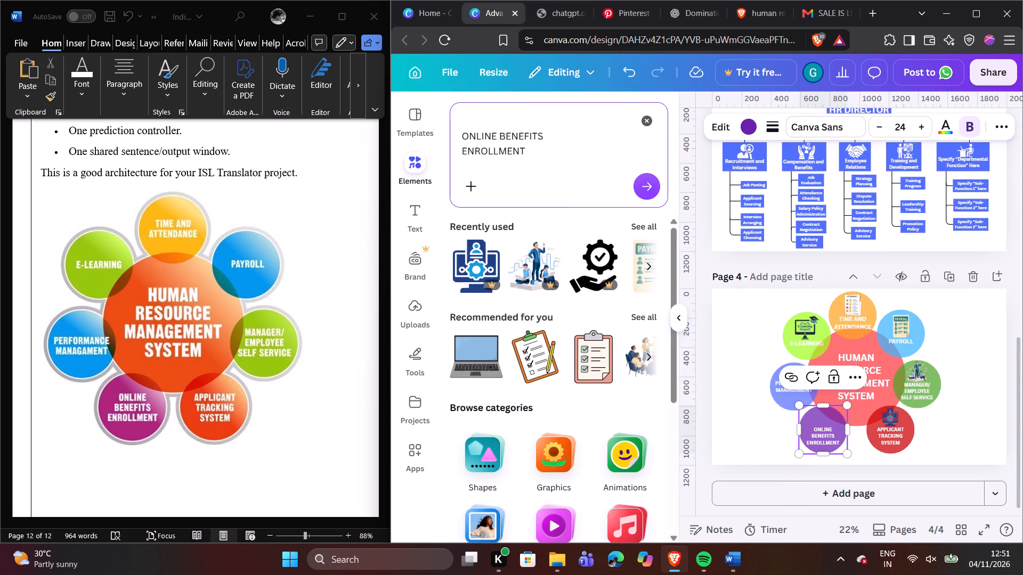
left_click(649, 179)
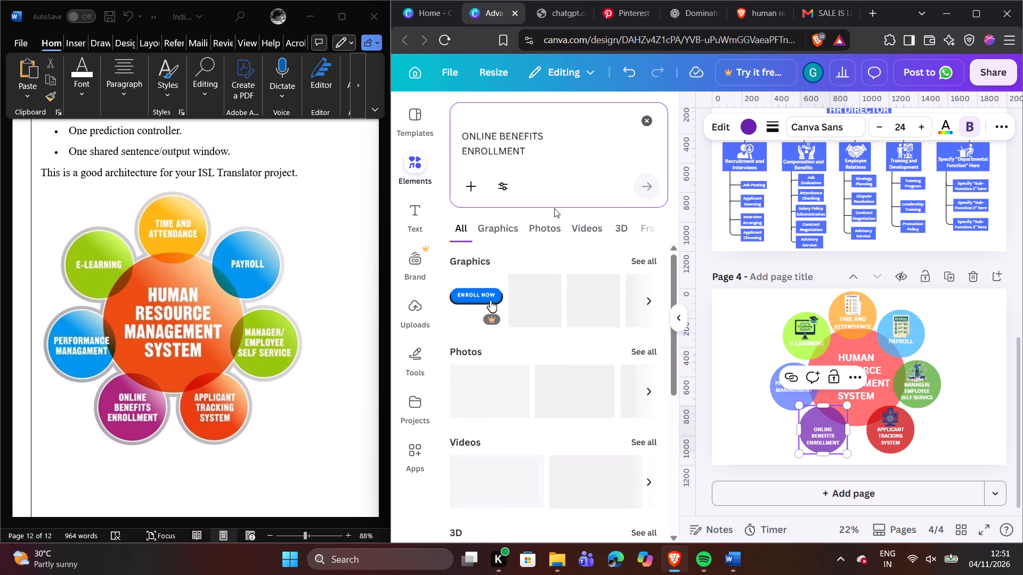
left_click(497, 225)
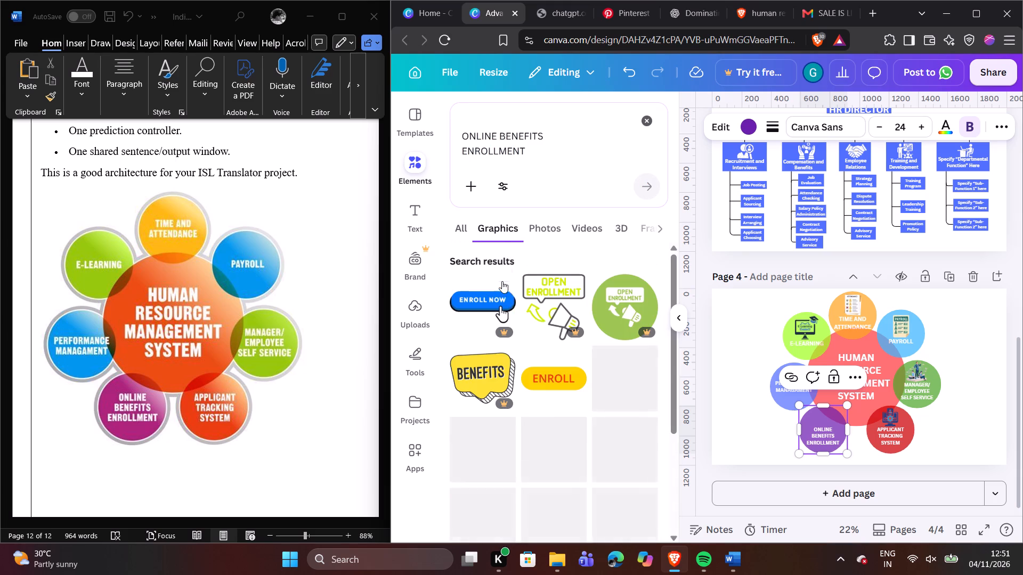
scroll(543, 361, "down", 2)
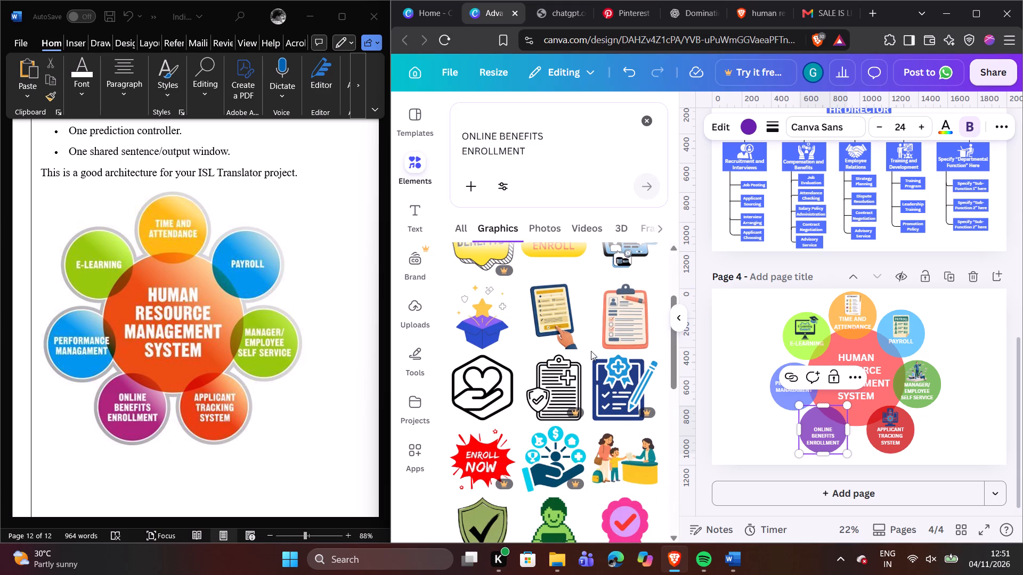
Add the blue graphic of an open hand holding a person surrounded by circled benefit icons to page 4.
scroll(592, 347, "down", 2)
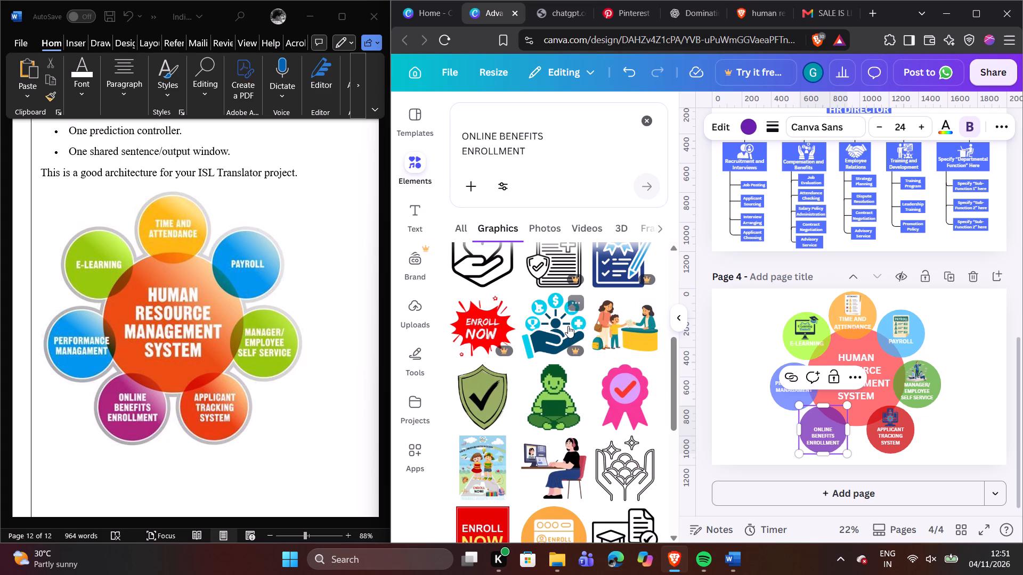
left_click(568, 326)
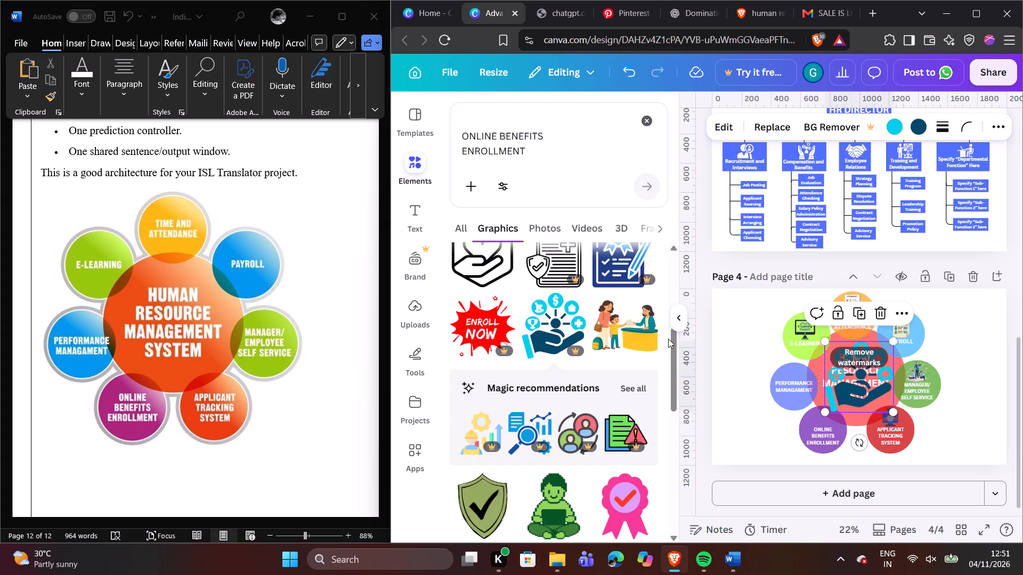
left_click(684, 323)
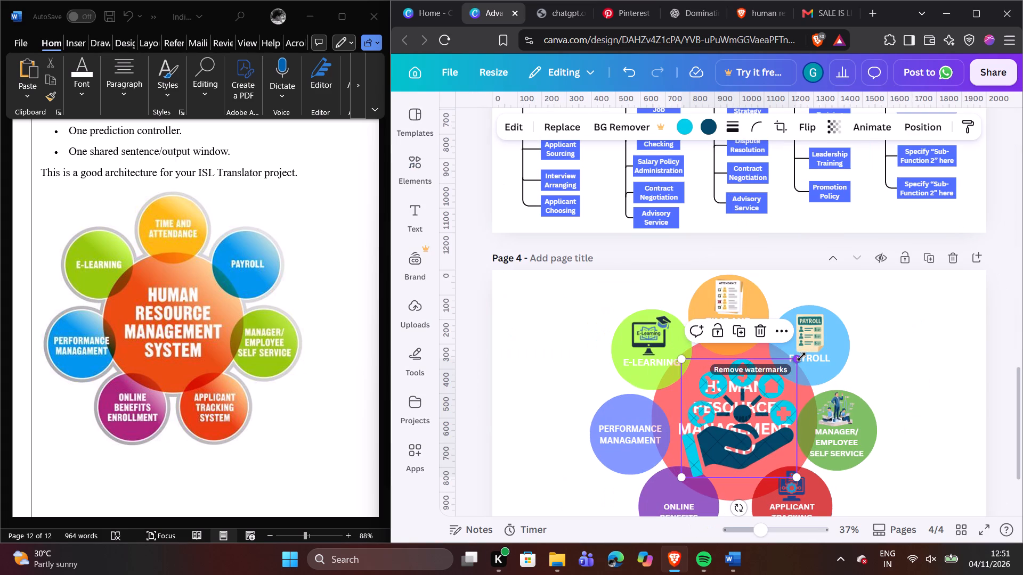
Shrink the hand-and-benefits graphic to a small icon and move it onto the upper part of the purple circle.
left_click_drag(801, 357, 730, 437)
left_click(533, 462)
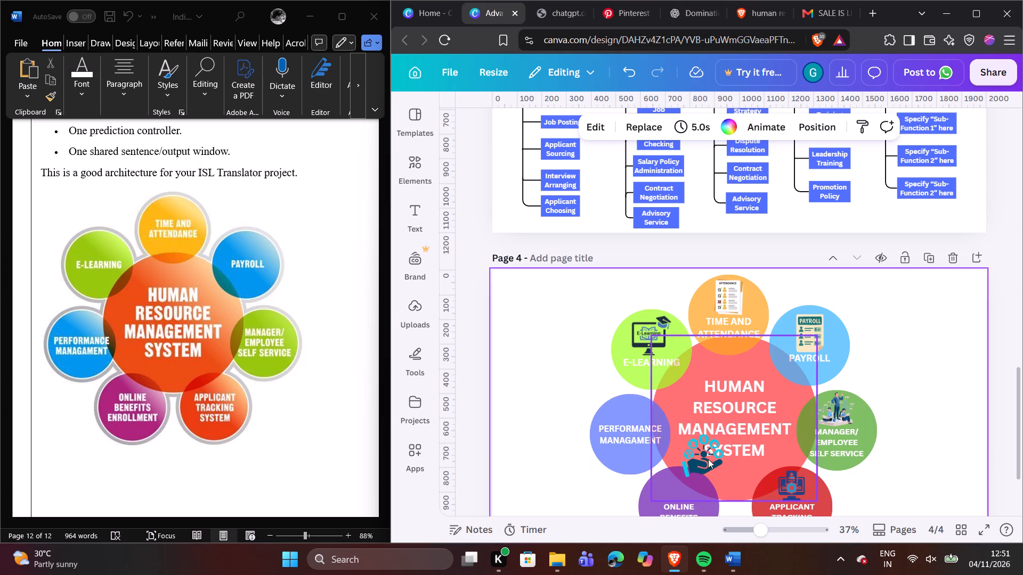
left_click_drag(699, 451, 675, 482)
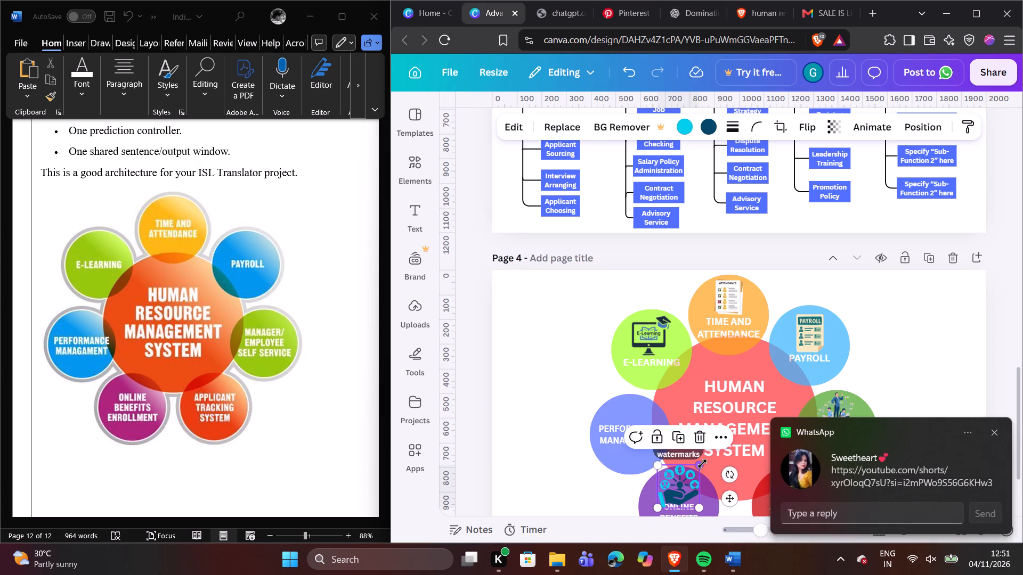
scroll(703, 464, "up", 1)
left_click_drag(703, 464, 693, 476)
scroll(693, 461, "down", 4)
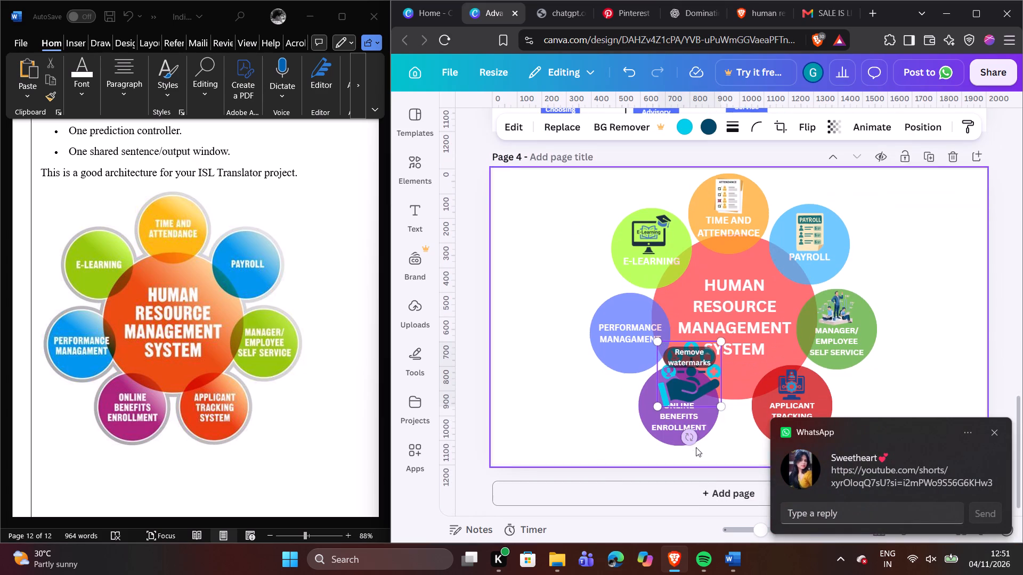
left_click_drag(721, 340, 707, 394)
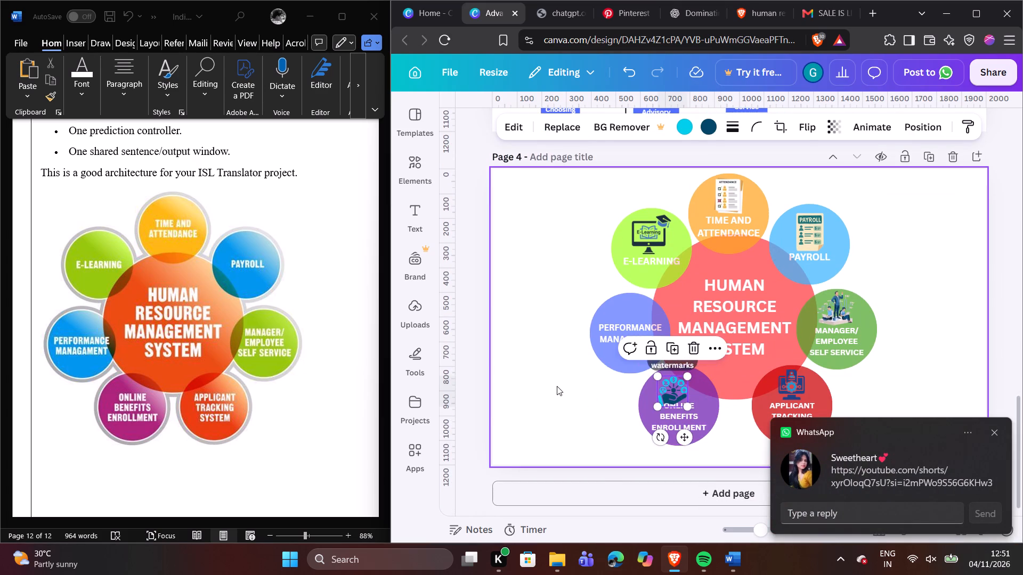
Centre the hand-and-benefits graphic in the purple circle, just above the ONLINE BENEFITS ENROLLMENT label.
left_click(557, 386)
left_click(668, 385)
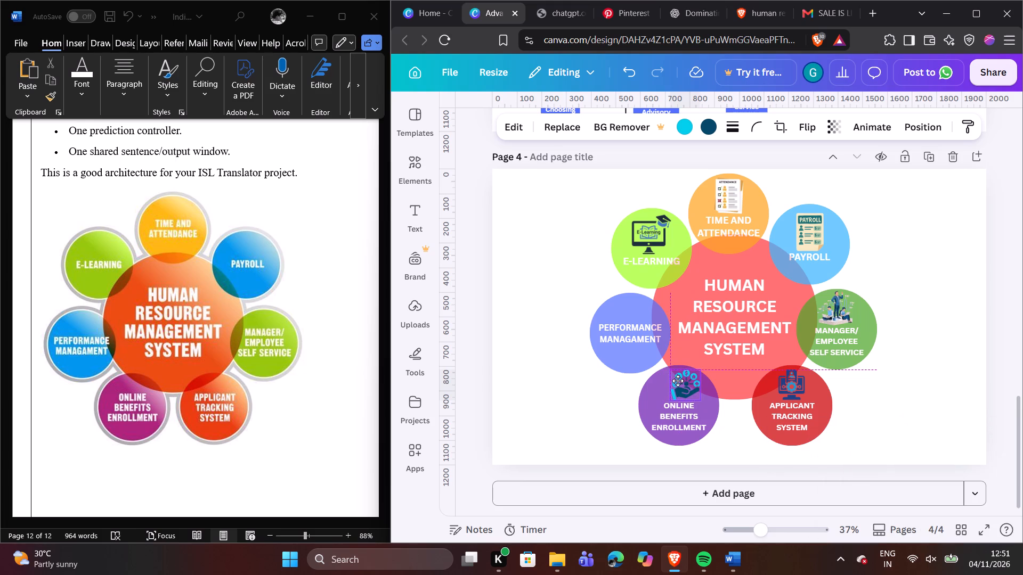
left_click_drag(669, 381, 670, 381)
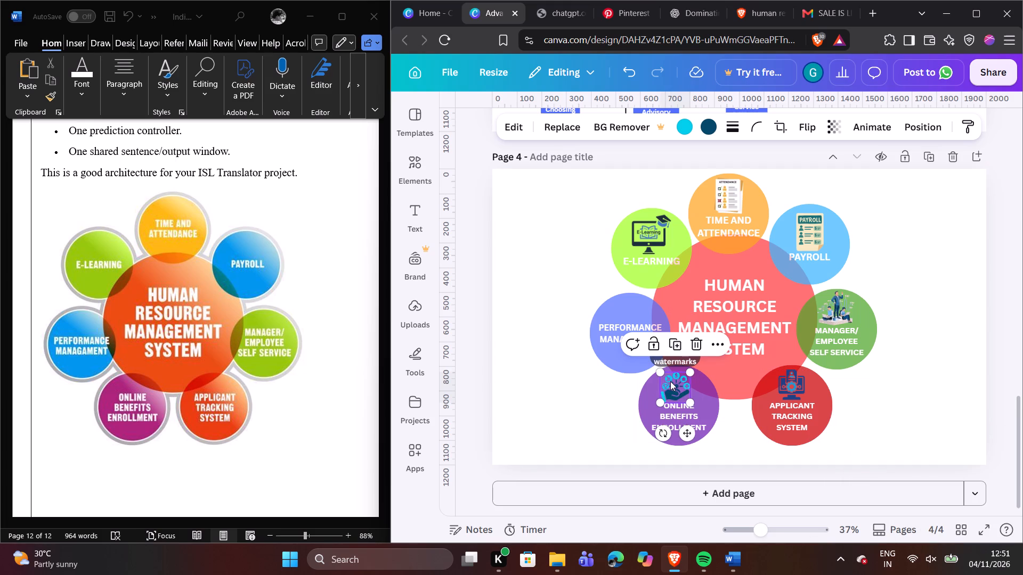
left_click_drag(670, 381, 674, 381)
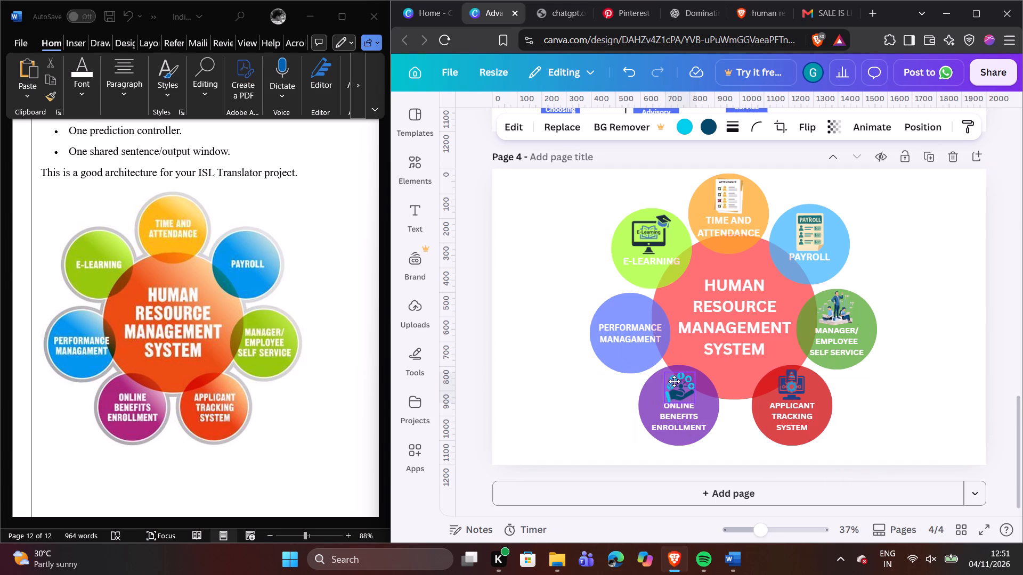
left_click_drag(674, 381, 674, 379)
left_click(563, 379)
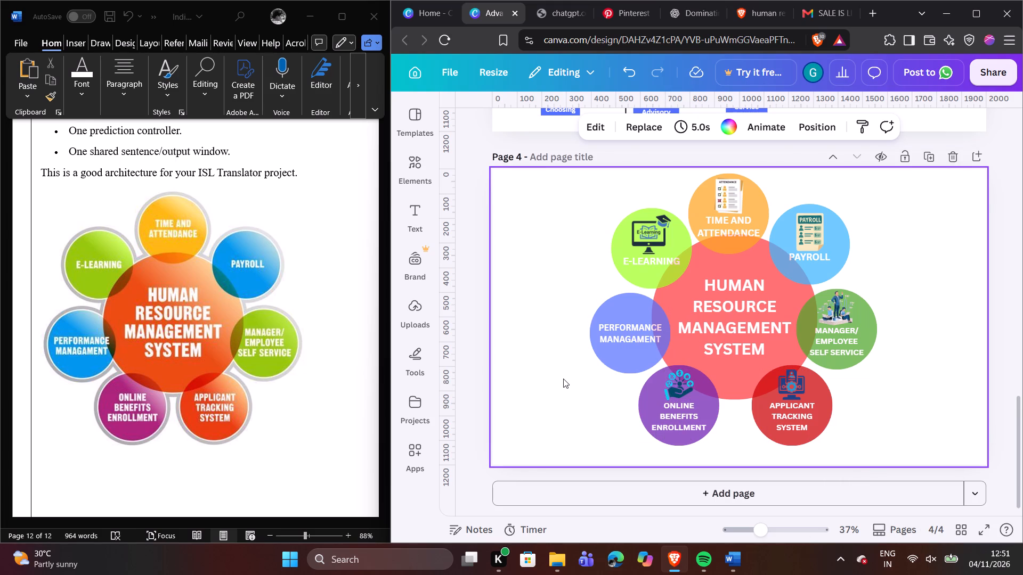
Select the whole PERFORMANCE MANAGAMENT label text in the blue circle.
triple_click(609, 326)
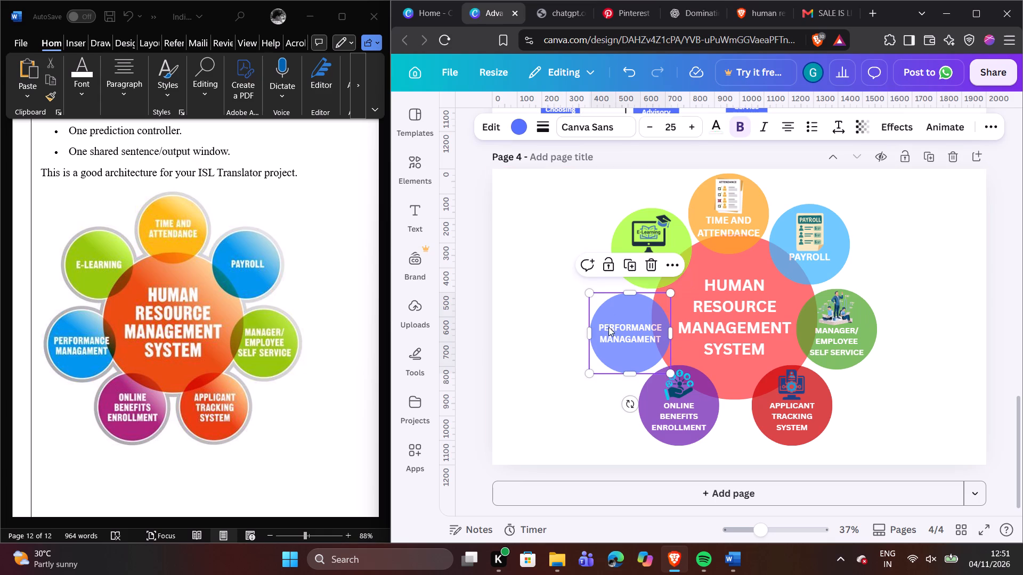
left_click(608, 327)
left_click(661, 338)
left_click_drag(661, 338, 611, 328)
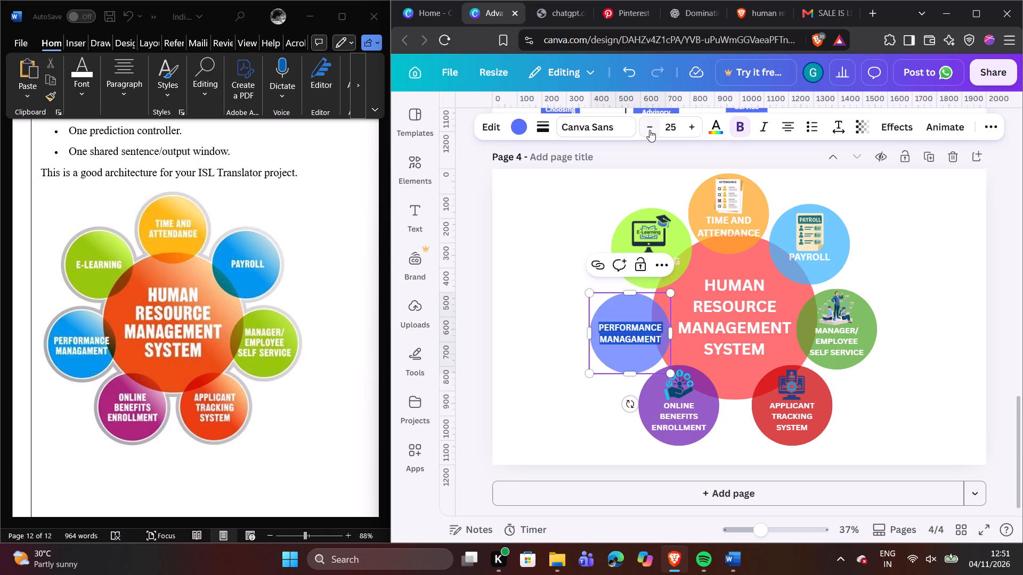
Reduce the font size of the PERFORMANCE MANAGAMENT label in the blue-violet circle to 24.
left_click(649, 130)
Insert two blank lines before the PERFORMANCE MANAGAMENT label to lower it within its circle.
left_click(618, 314)
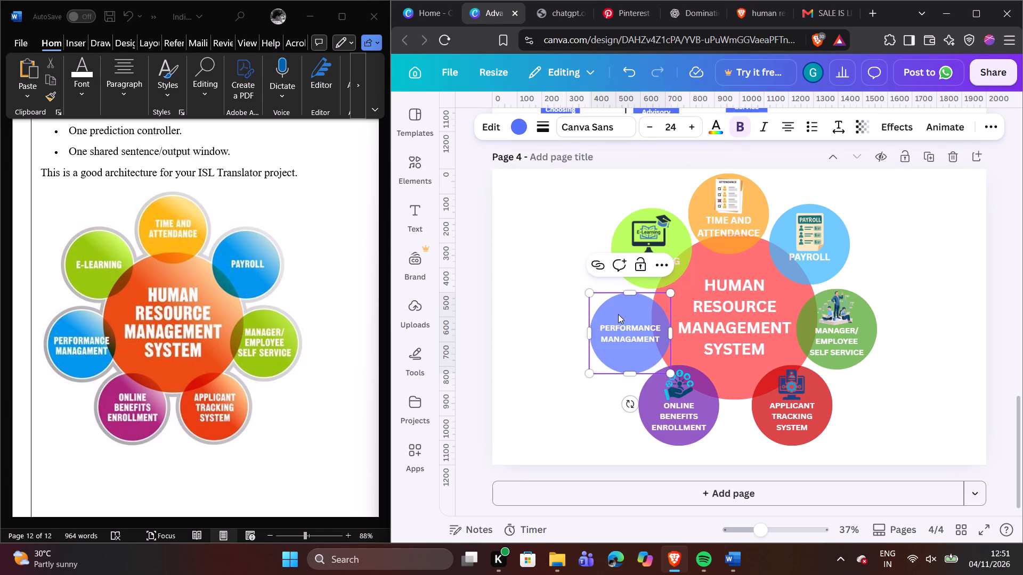
left_click(617, 314)
double_click(596, 328)
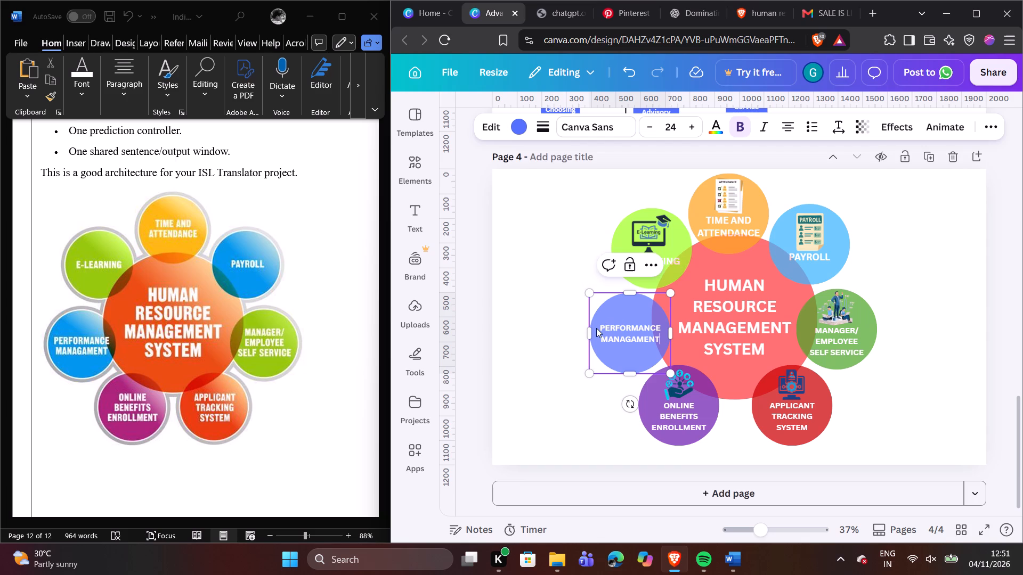
left_click(600, 329)
key("Return")
key("Return")
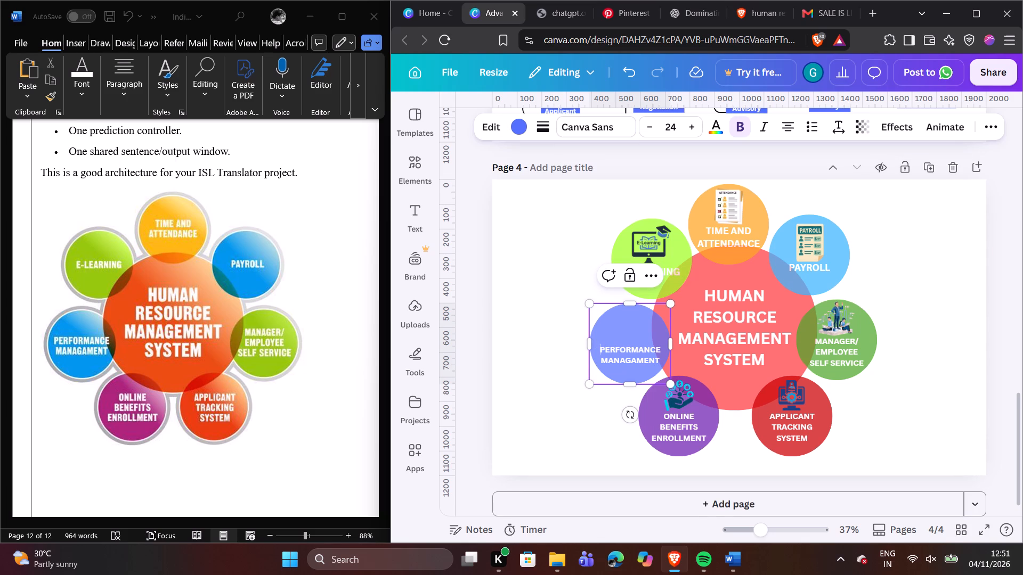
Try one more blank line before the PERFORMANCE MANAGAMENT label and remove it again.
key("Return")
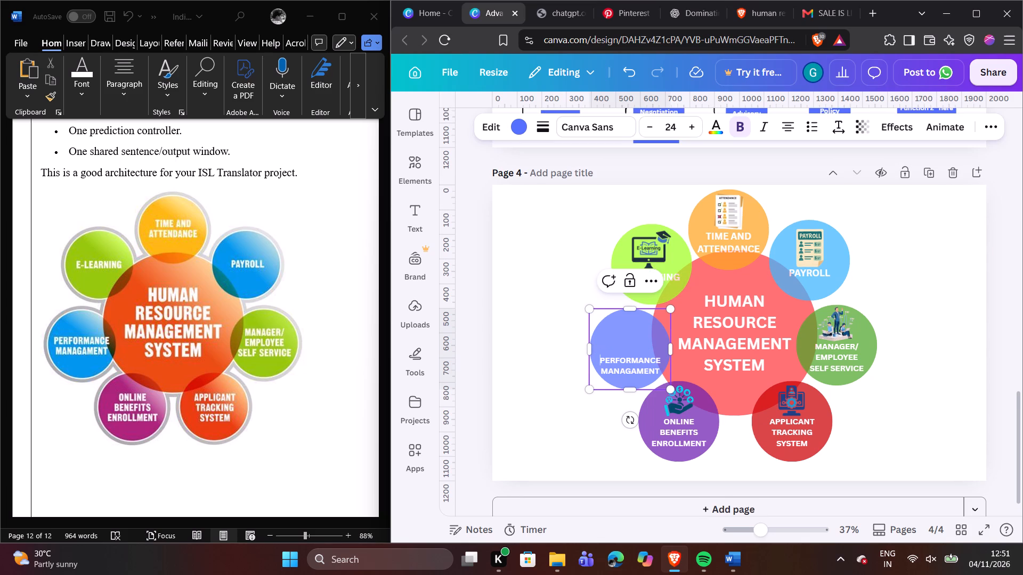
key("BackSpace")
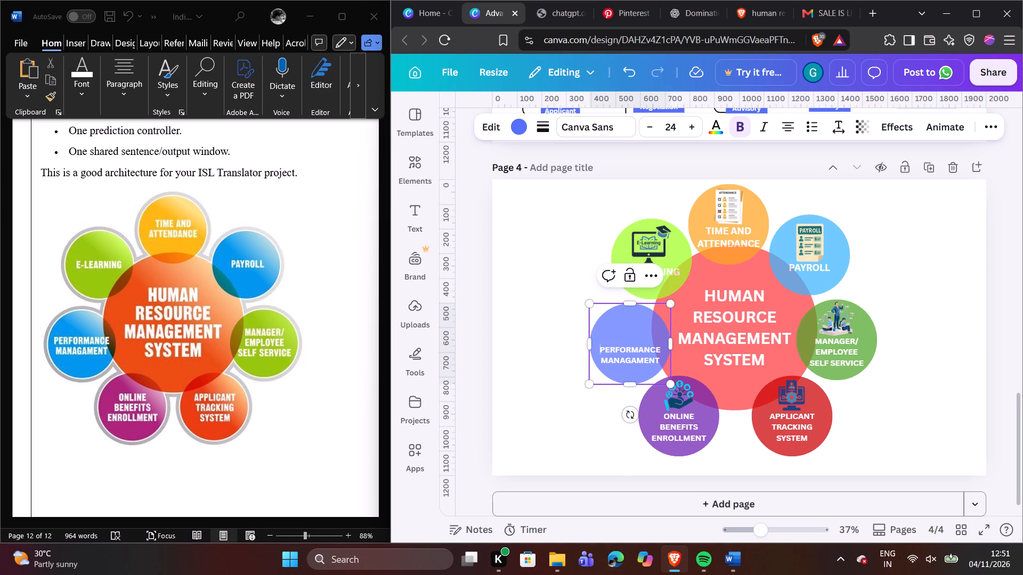
Copy the PERFORMANCE MANAGAMENT label text and search the elements library for it, keeping the spelling "performance managament".
left_click_drag(600, 346, 659, 357)
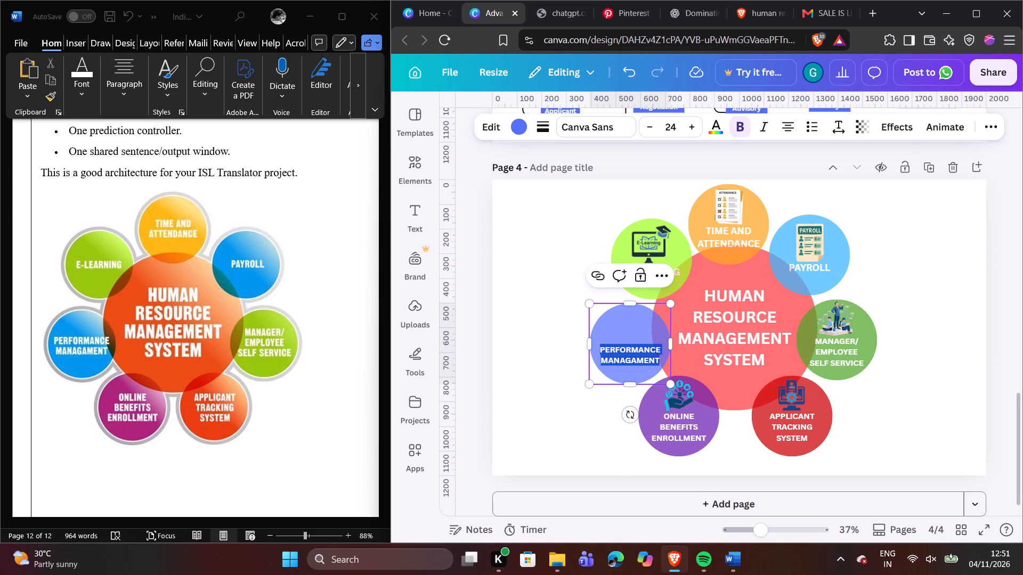
right_click(630, 353)
left_click(673, 119)
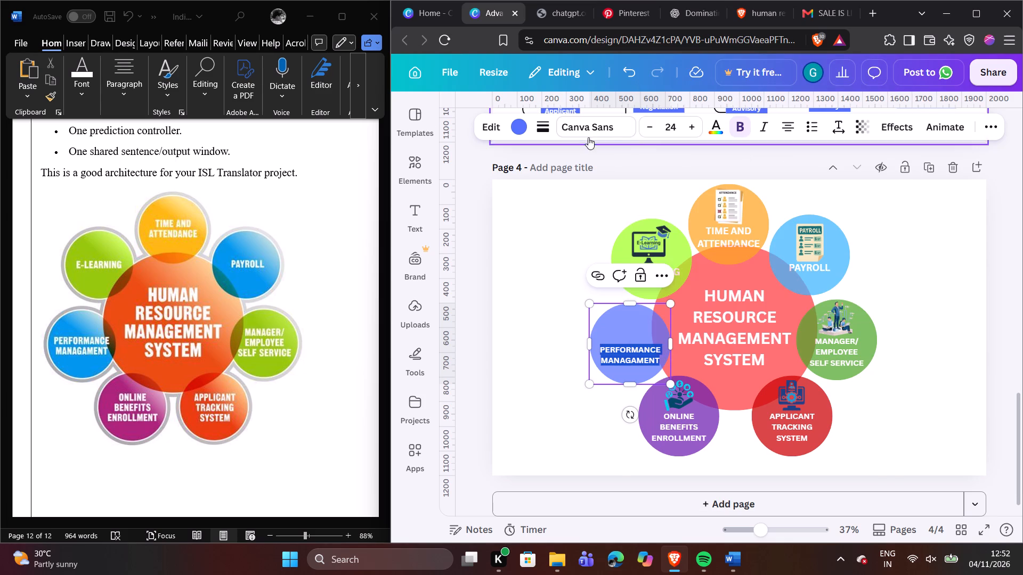
left_click(427, 153)
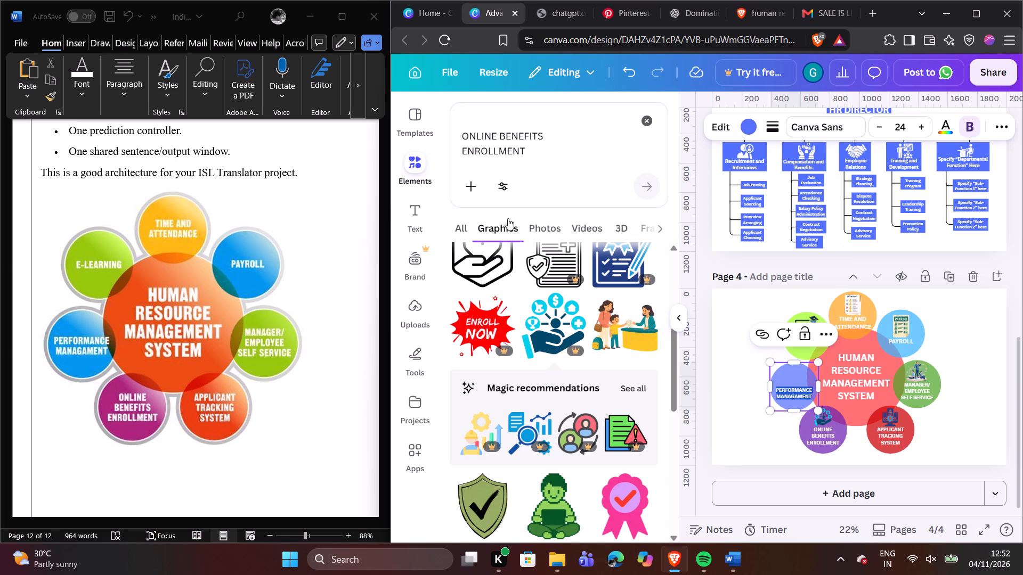
left_click(658, 120)
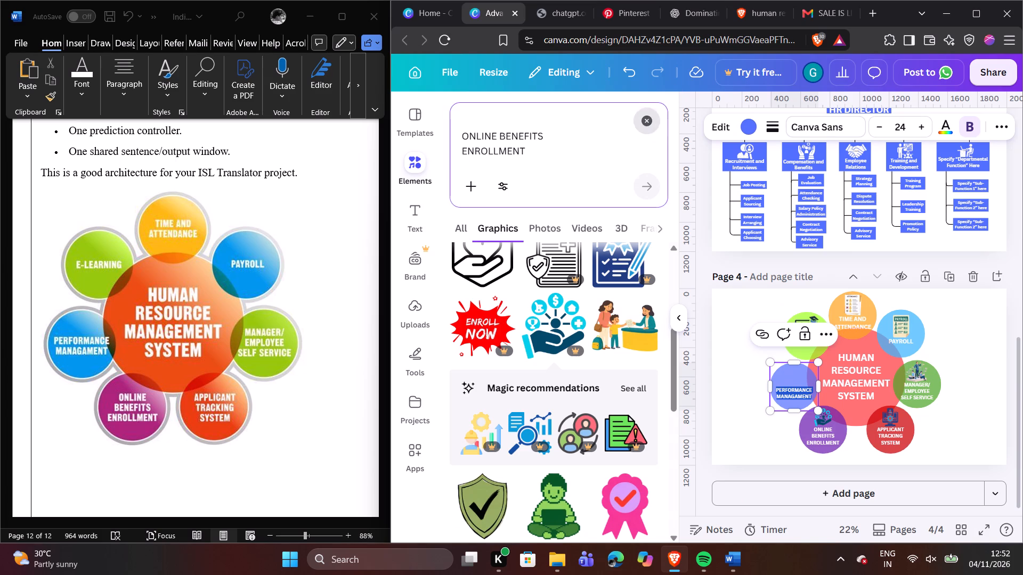
right_click(480, 127)
left_click(503, 256)
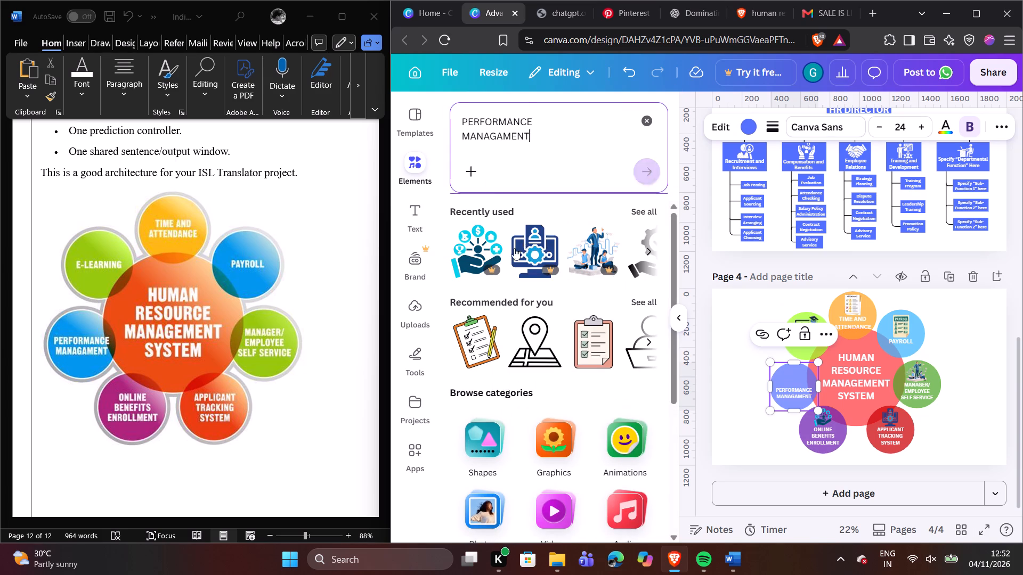
left_click(636, 169)
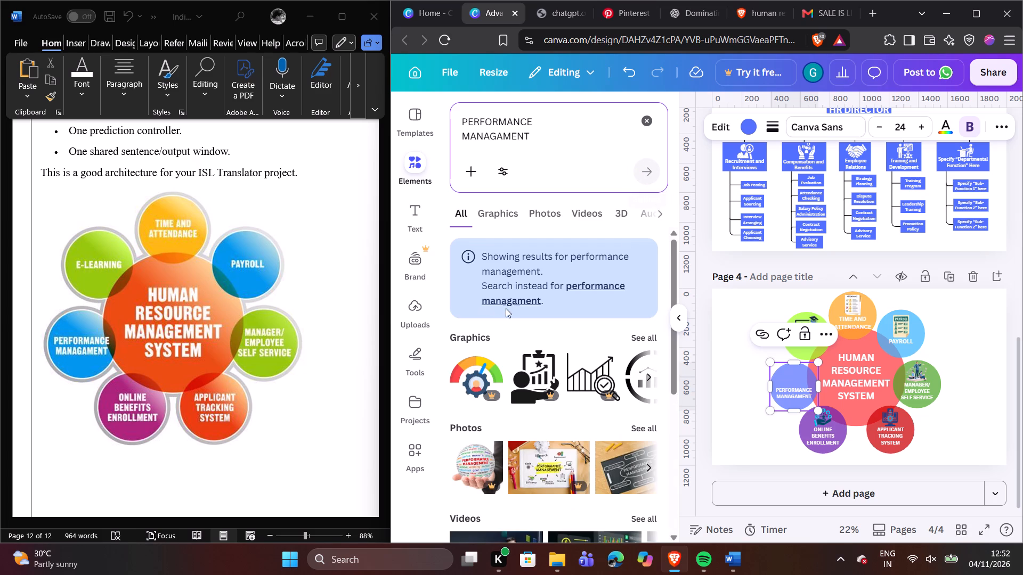
left_click(579, 283)
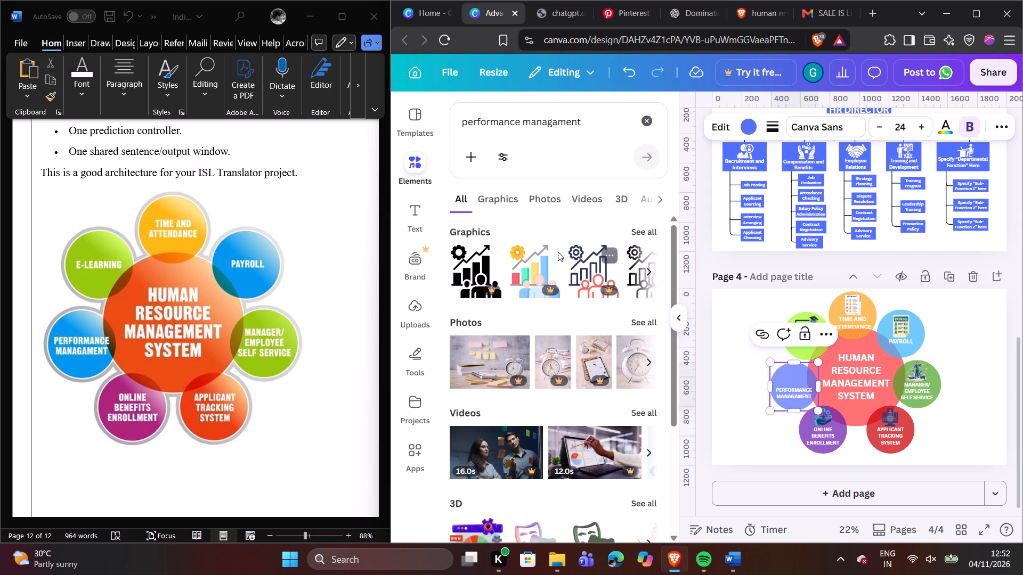
Add the black and the coloured growth-chart-with-people graphics to page 4, move the coloured one clear, and delete the black one.
left_click(488, 268)
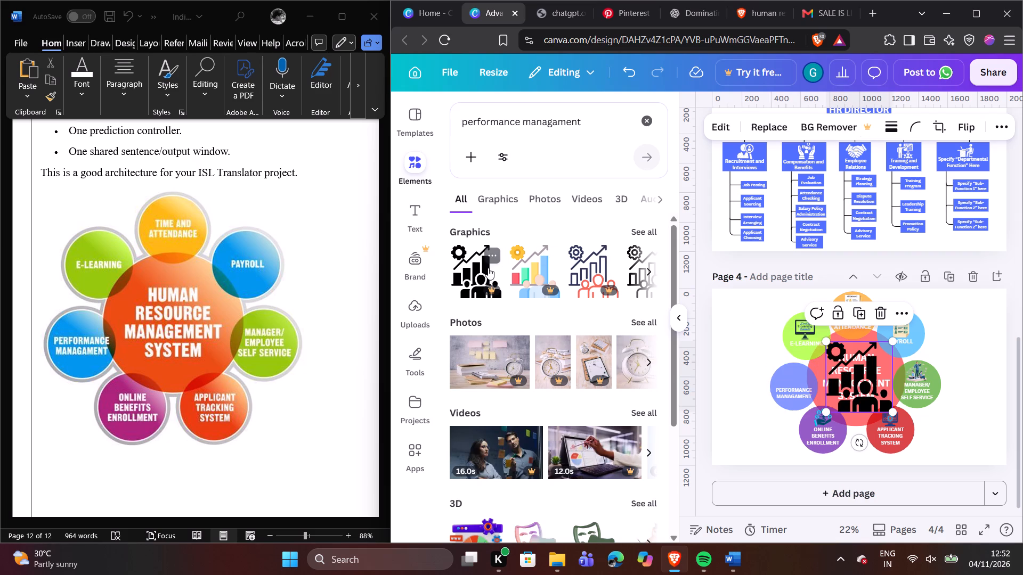
left_click(542, 267)
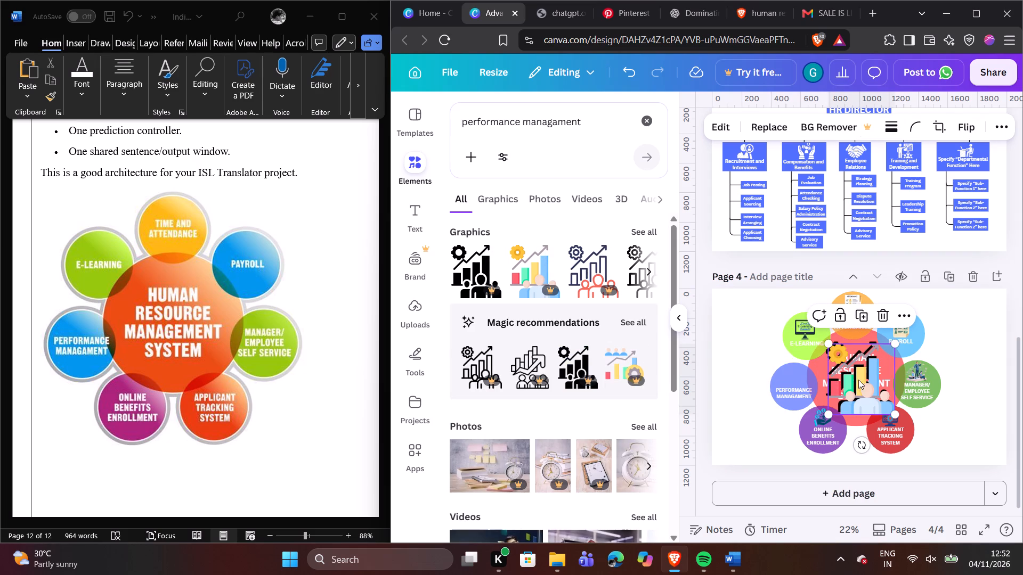
left_click_drag(866, 380, 743, 369)
left_click(870, 390)
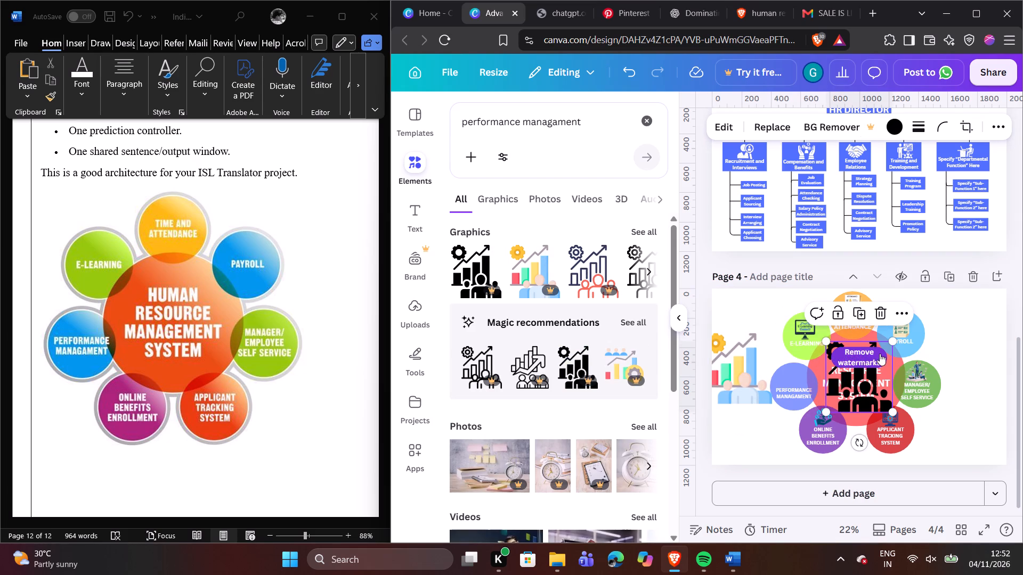
left_click(880, 303)
Shrink the coloured growth-chart graphic and place it above the PERFORMANCE MANAGAMENT label inside the blue-violet circle.
left_click_drag(731, 364, 772, 374)
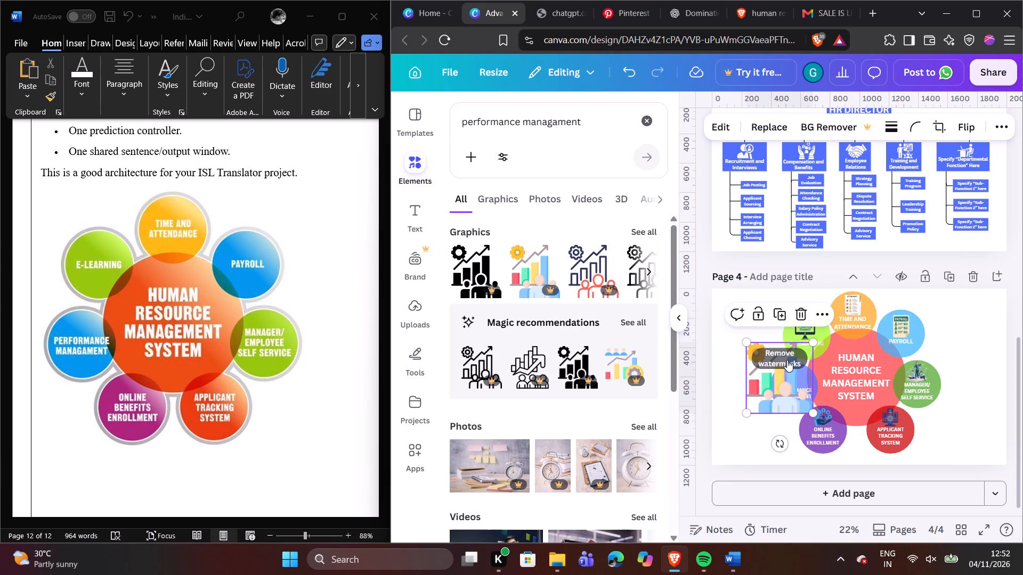
left_click_drag(815, 343, 784, 404)
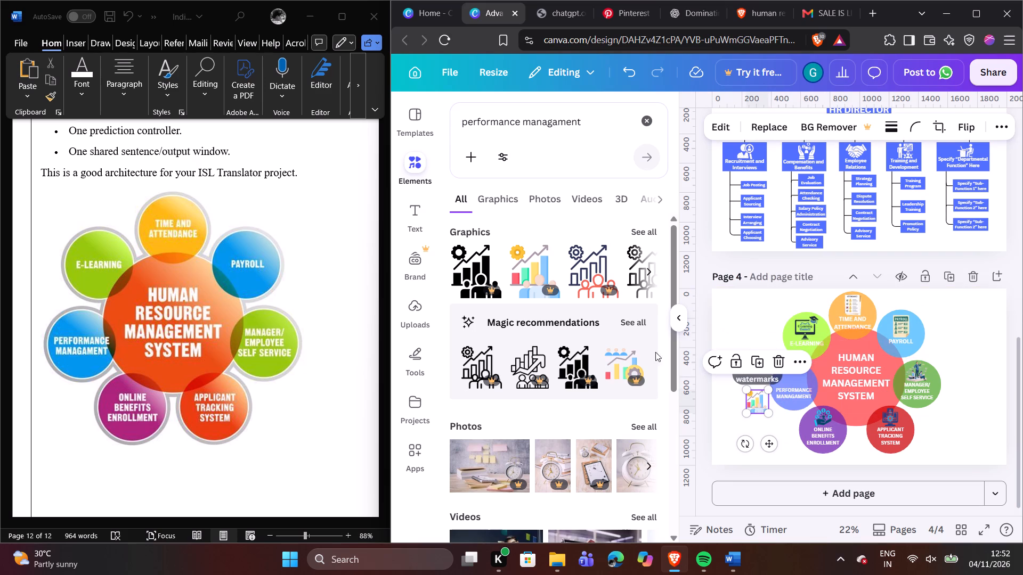
left_click(684, 323)
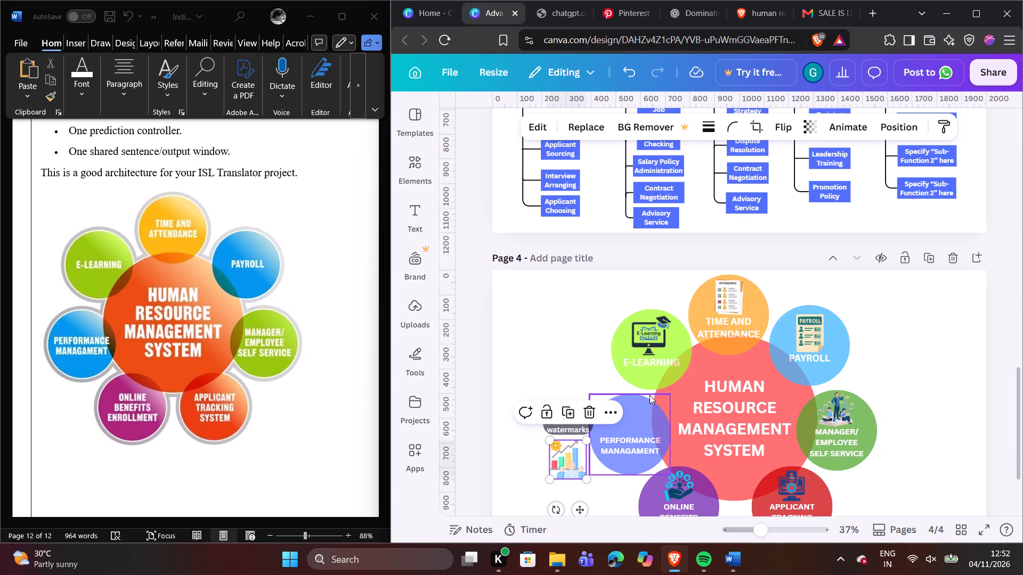
left_click_drag(566, 455, 626, 410)
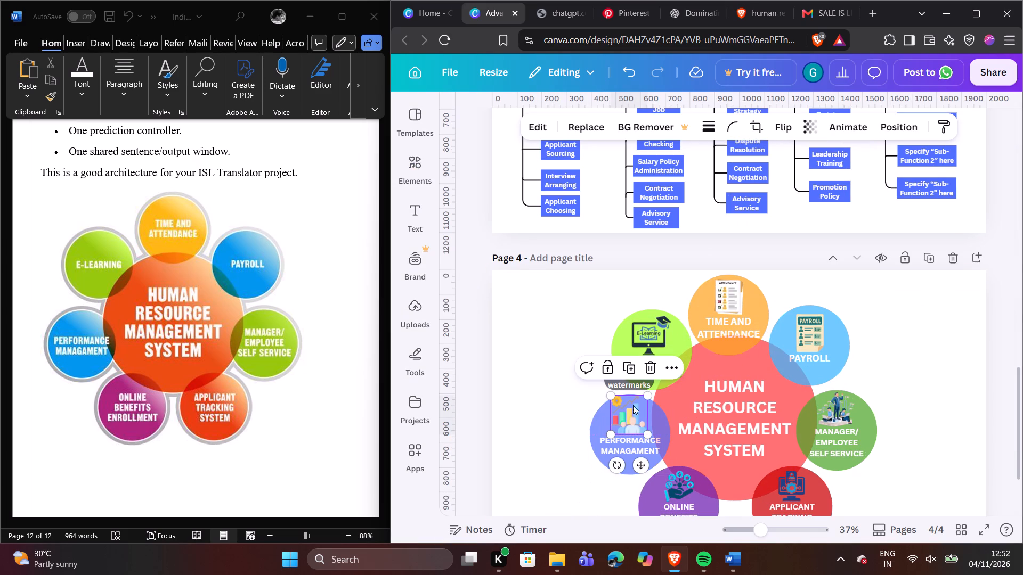
left_click_drag(645, 398, 639, 404)
left_click(530, 395)
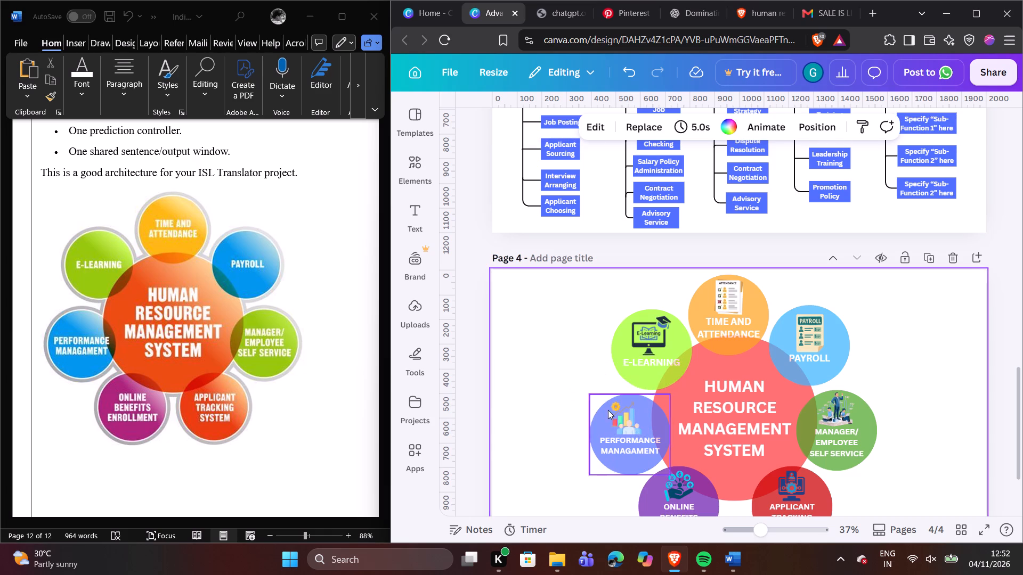
left_click(622, 410)
left_click(611, 403)
left_click(578, 387)
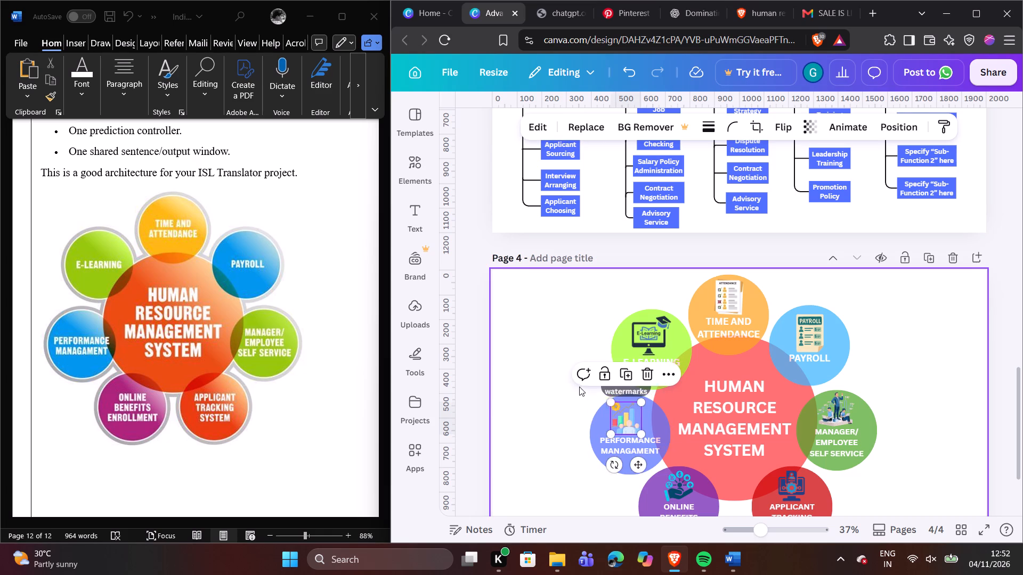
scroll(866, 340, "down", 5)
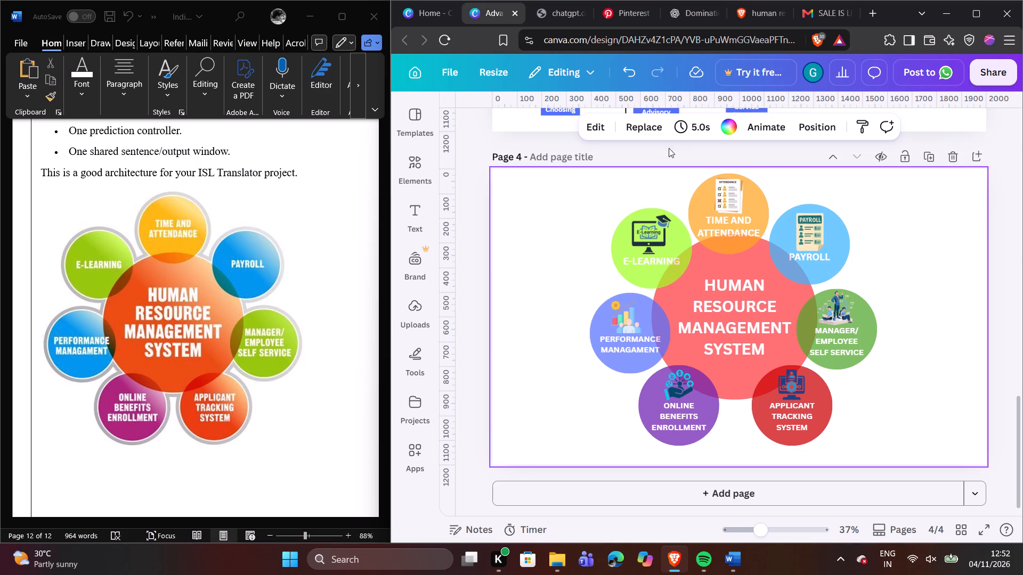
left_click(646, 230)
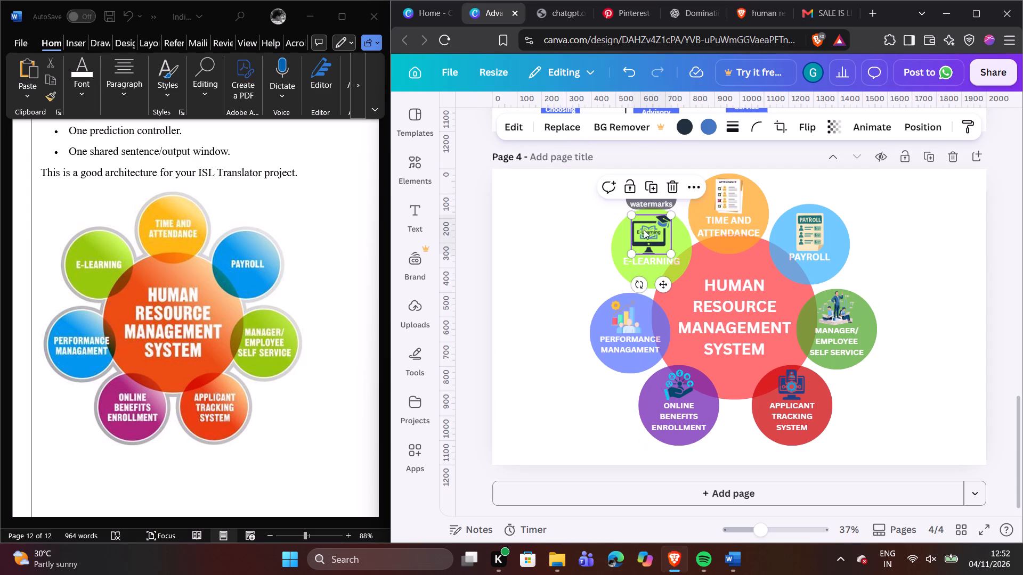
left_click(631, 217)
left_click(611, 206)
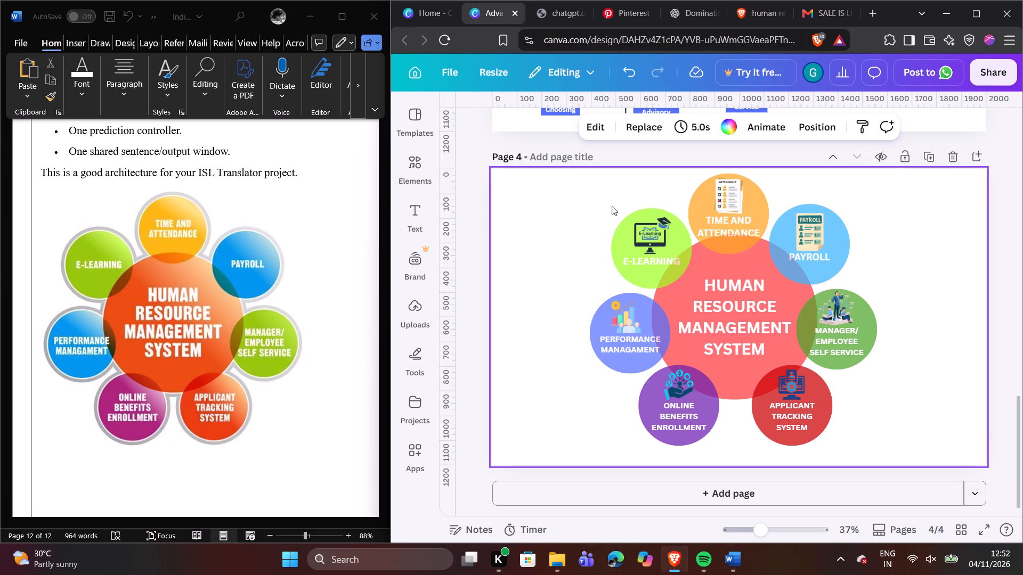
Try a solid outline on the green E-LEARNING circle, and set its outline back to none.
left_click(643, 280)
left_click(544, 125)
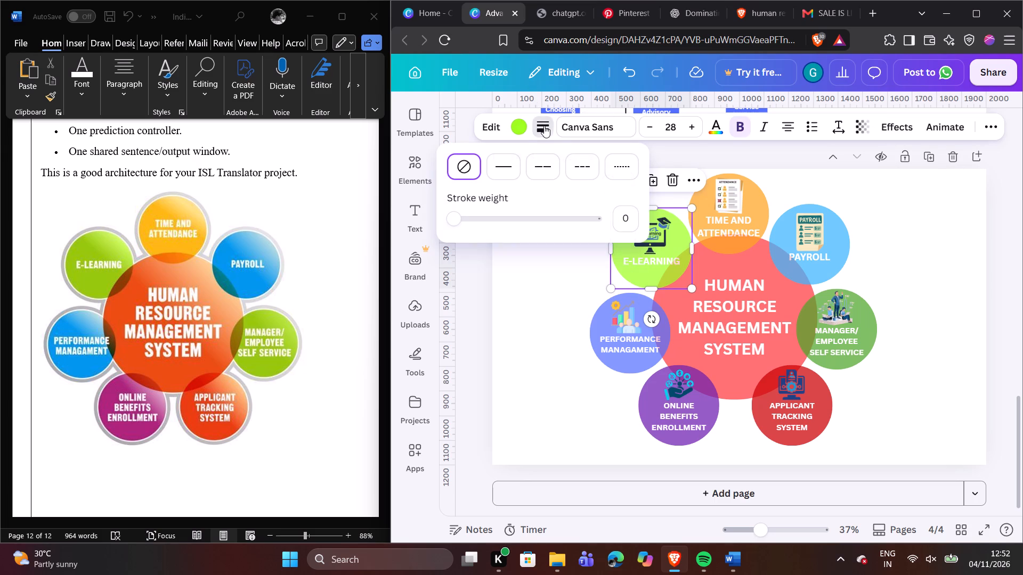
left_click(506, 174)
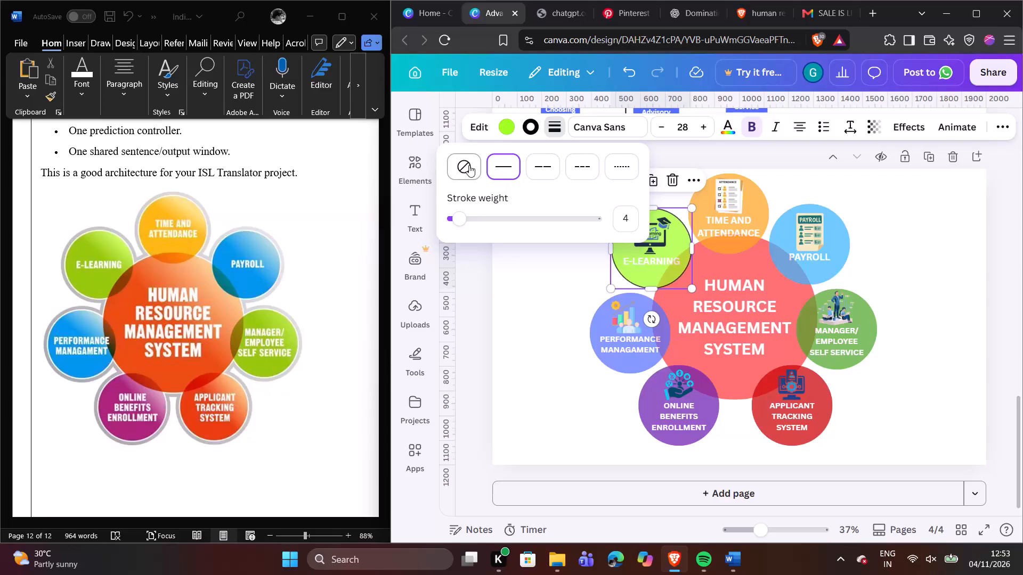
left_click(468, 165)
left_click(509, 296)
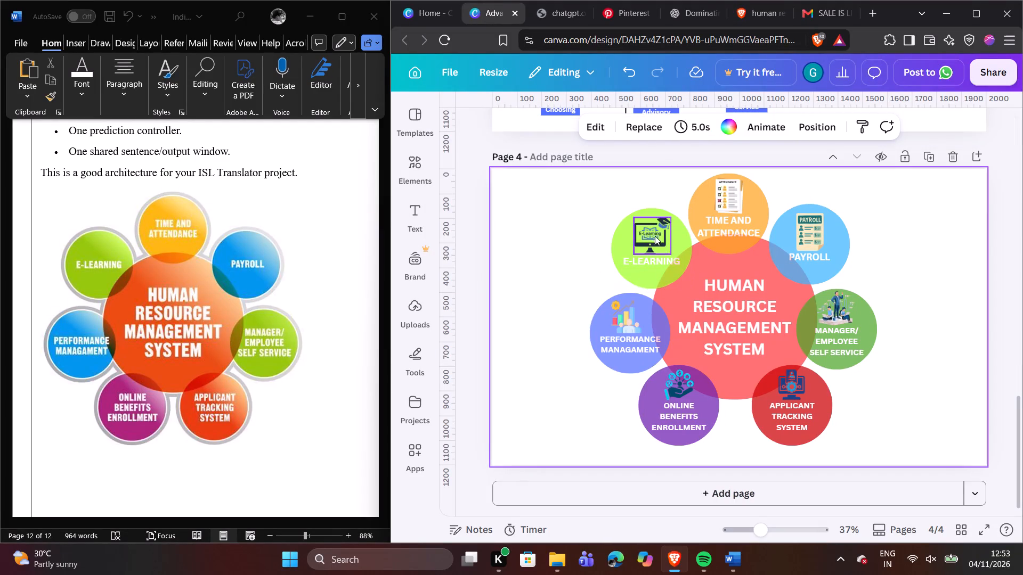
Look over the circle diagram on page 4 and the earlier diagrams on pages 2 and 3.
left_click(653, 234)
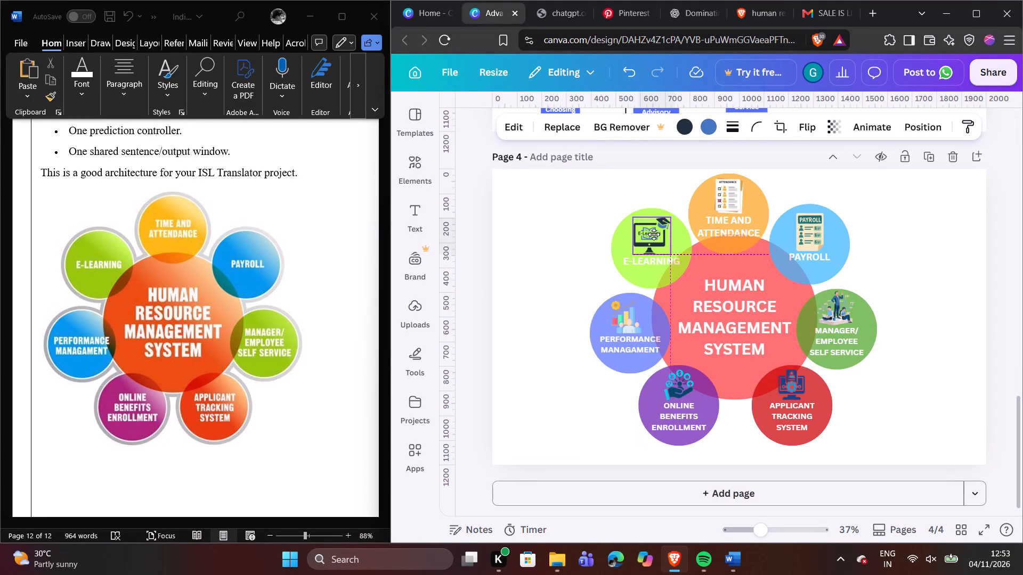
left_click(567, 219)
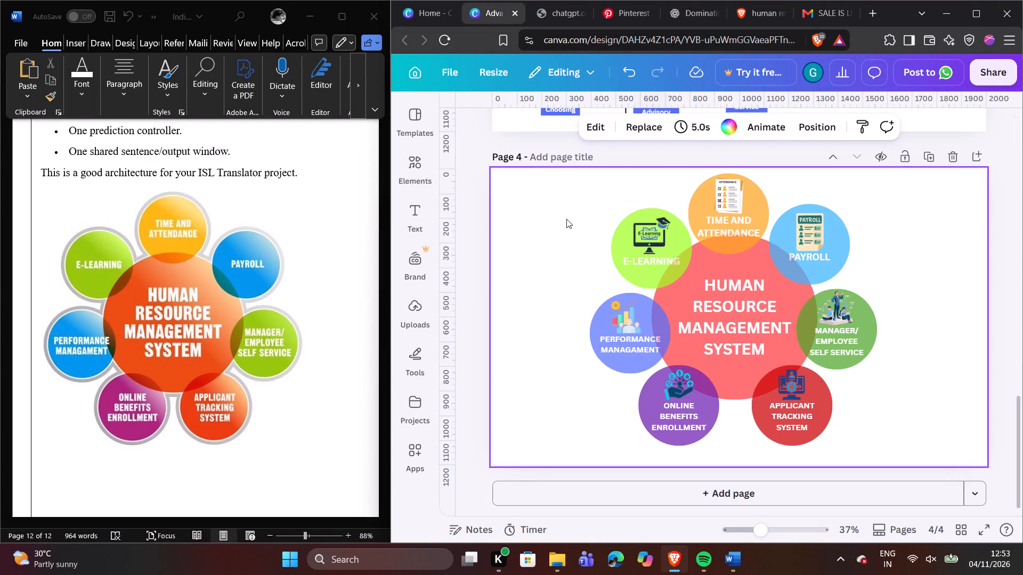
left_click(927, 231)
scroll(927, 231, "down", 5)
scroll(908, 224, "up", 5)
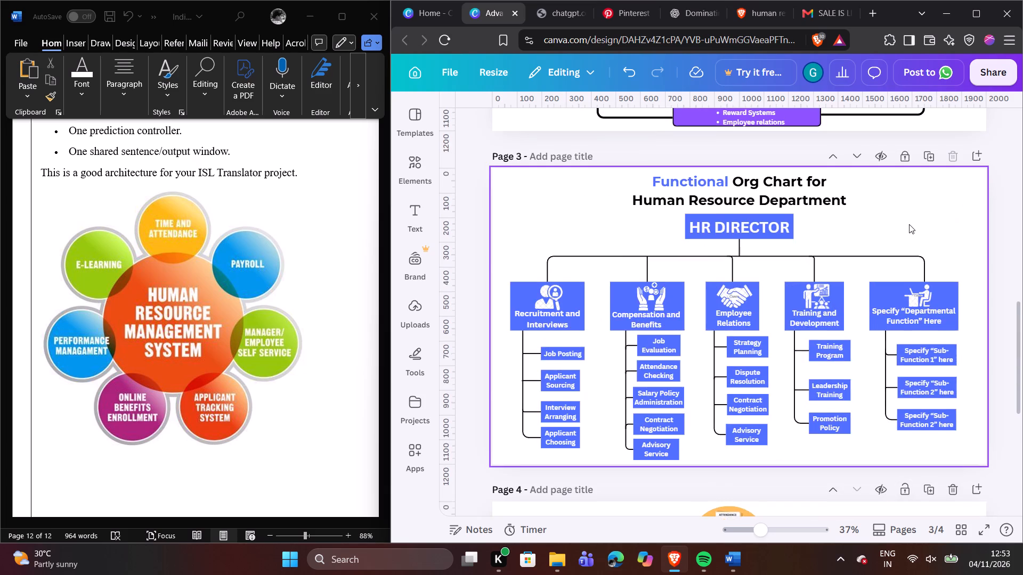
scroll(909, 224, "down", 5)
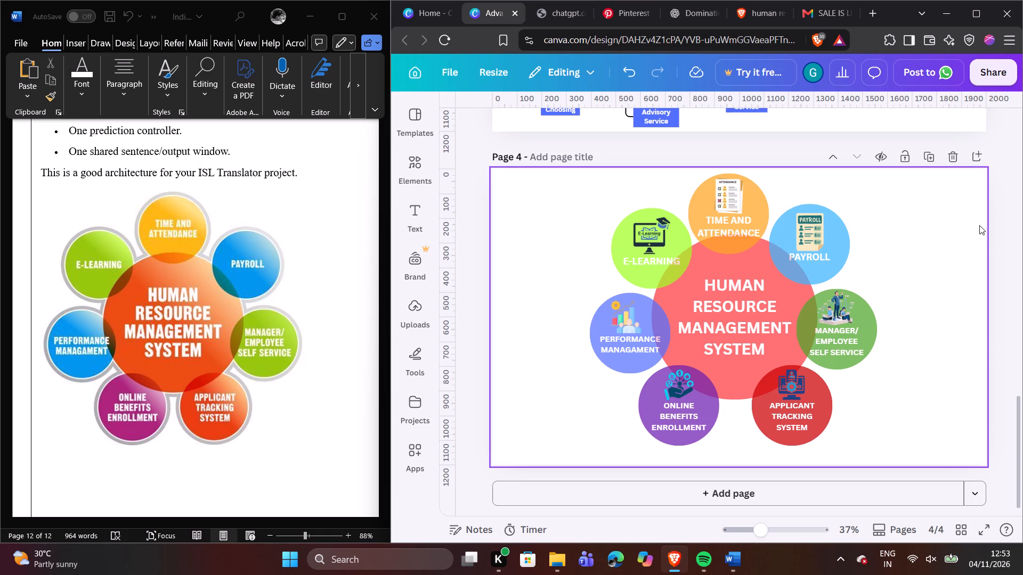
scroll(979, 225, "down", 6)
scroll(980, 225, "up", 5)
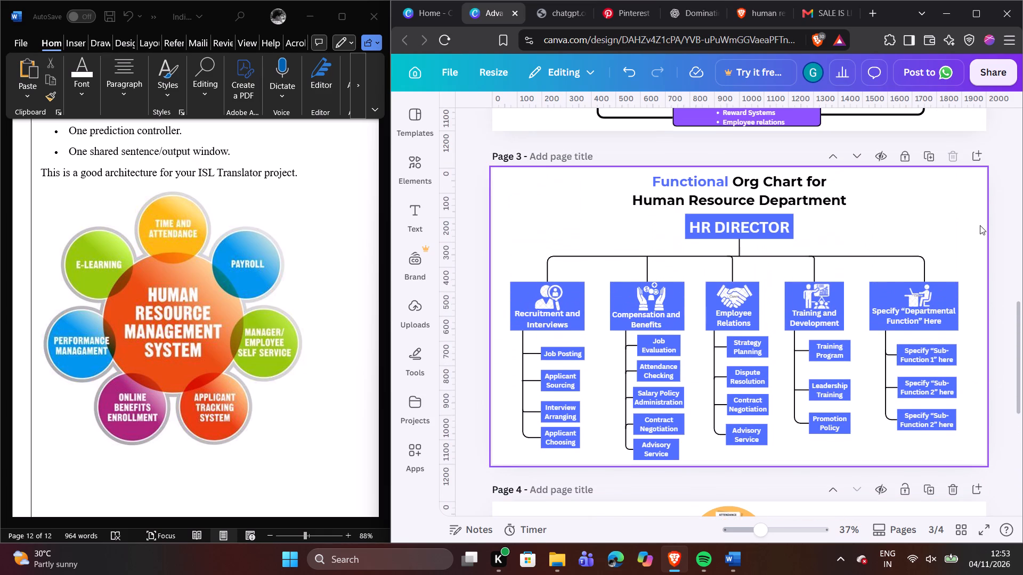
scroll(980, 225, "up", 6)
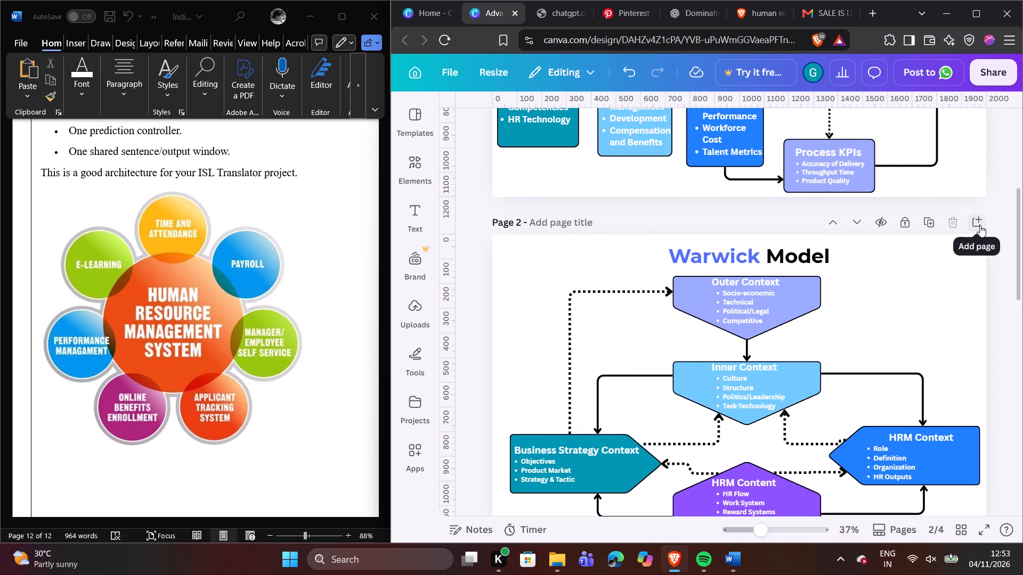
scroll(980, 226, "down", 16)
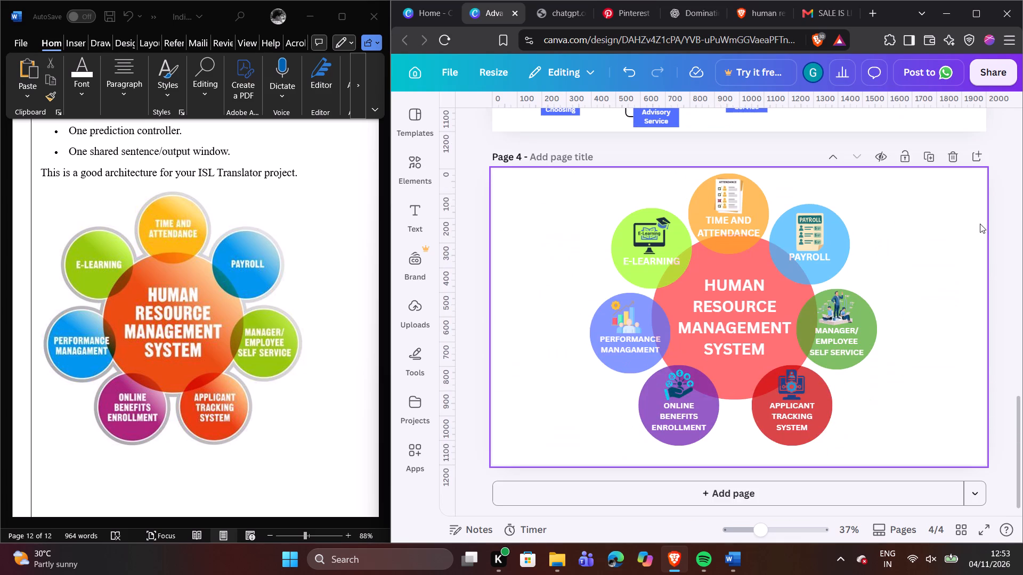
scroll(980, 224, "down", 4)
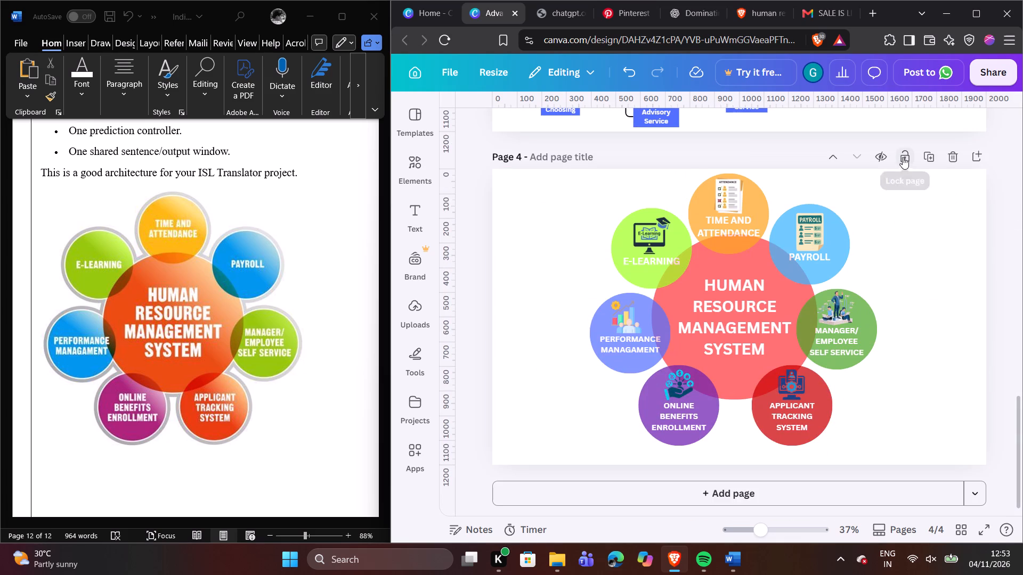
Lock page 4 with the Human Resource Management System diagram against editing.
left_click(904, 165)
left_click(906, 154)
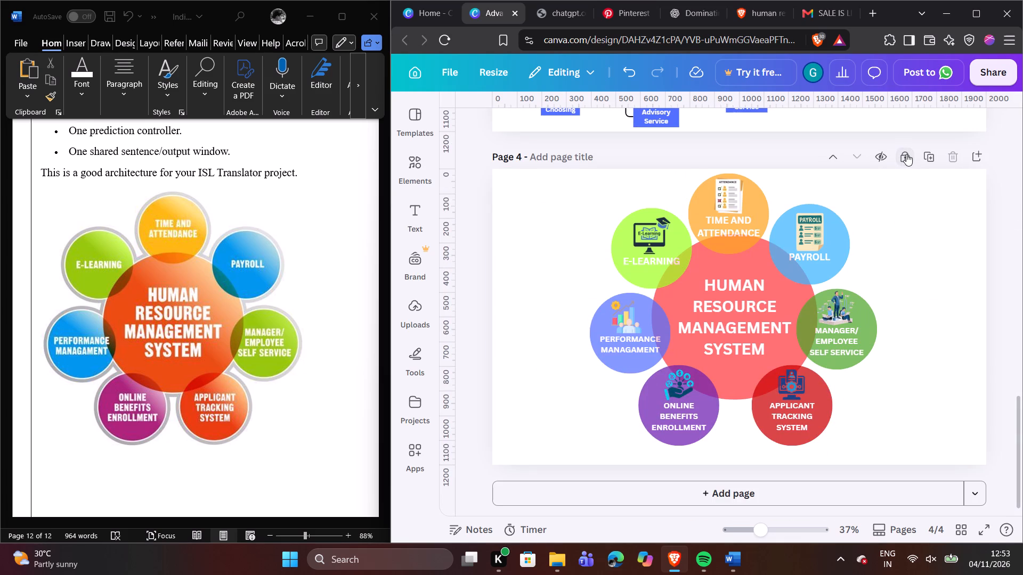